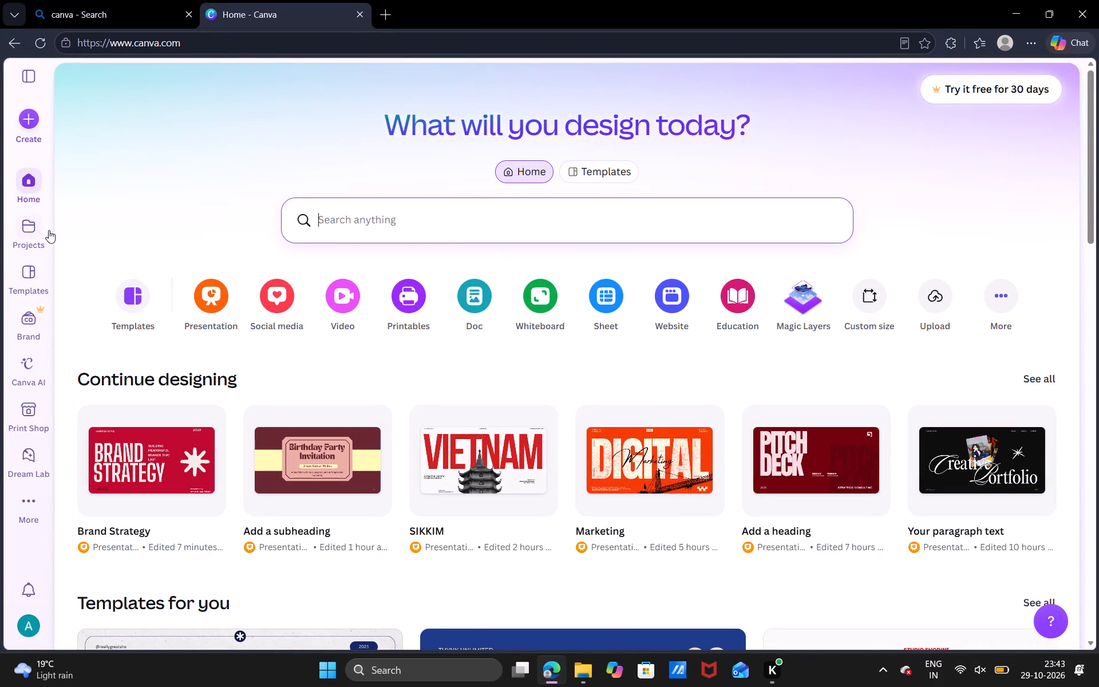
Create a new blank presentation design.
click(215, 290)
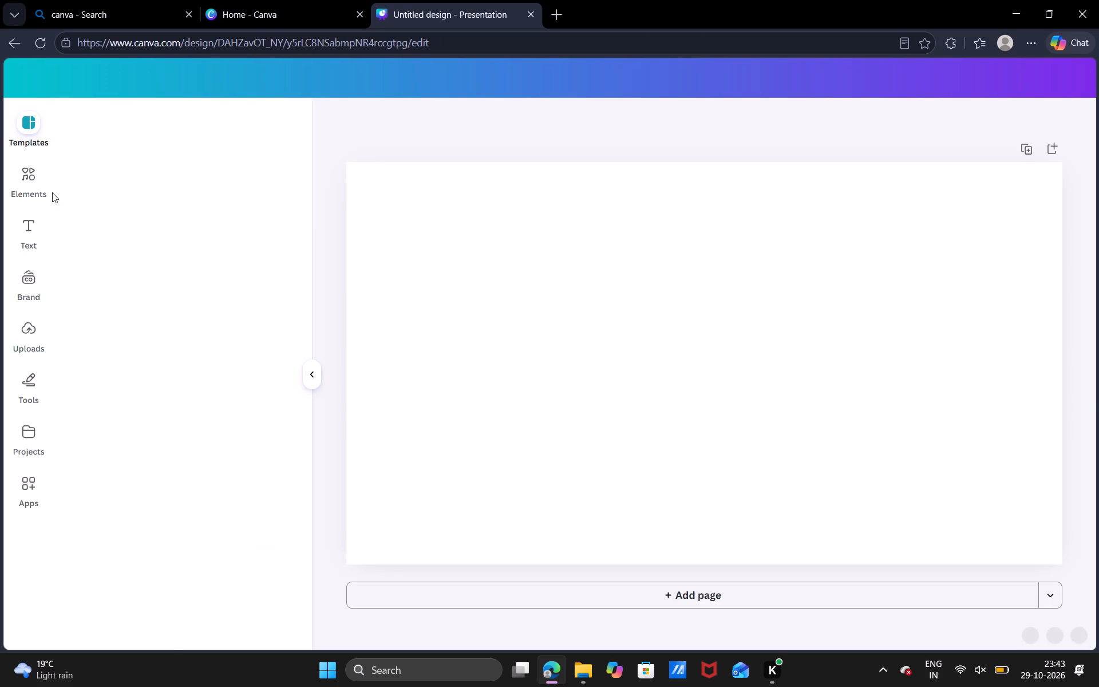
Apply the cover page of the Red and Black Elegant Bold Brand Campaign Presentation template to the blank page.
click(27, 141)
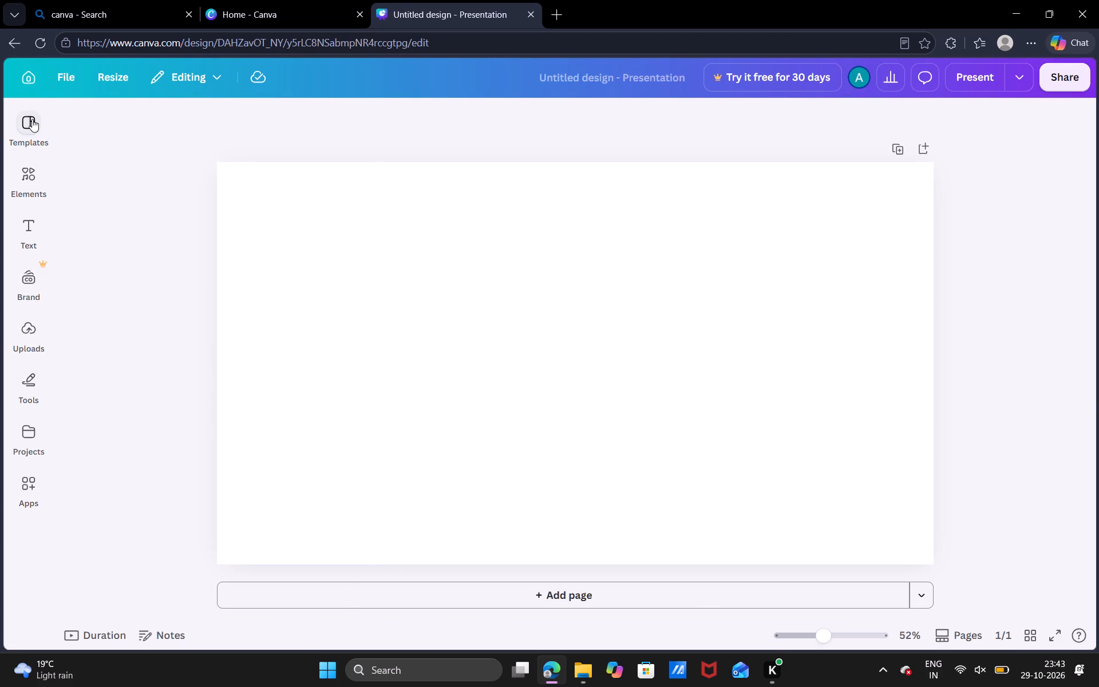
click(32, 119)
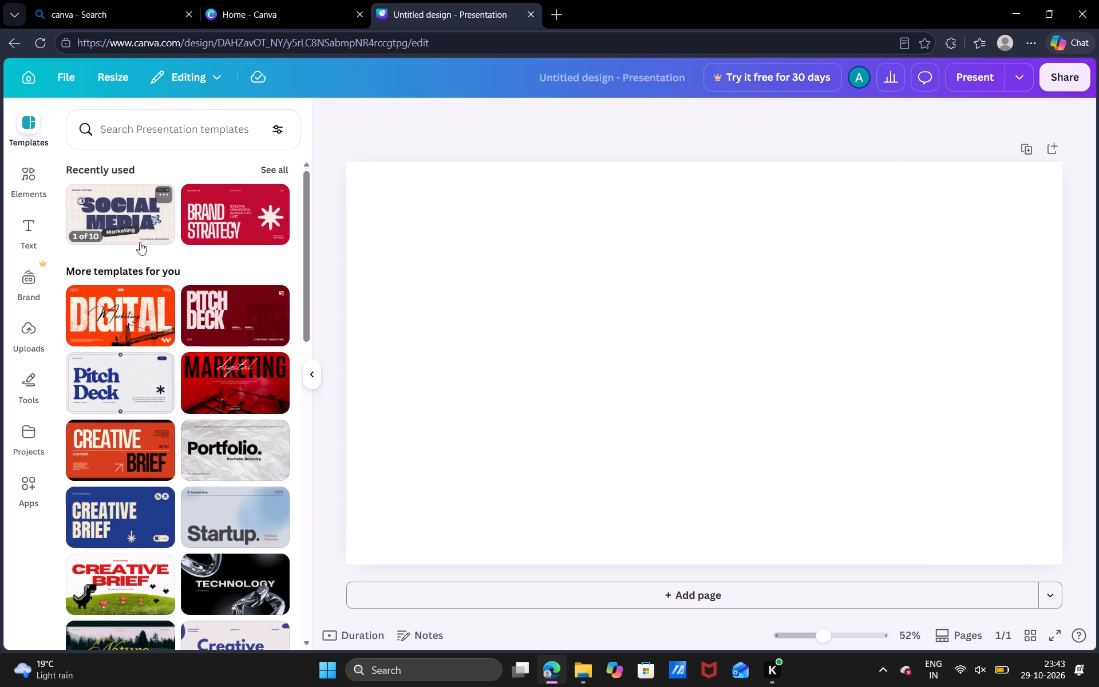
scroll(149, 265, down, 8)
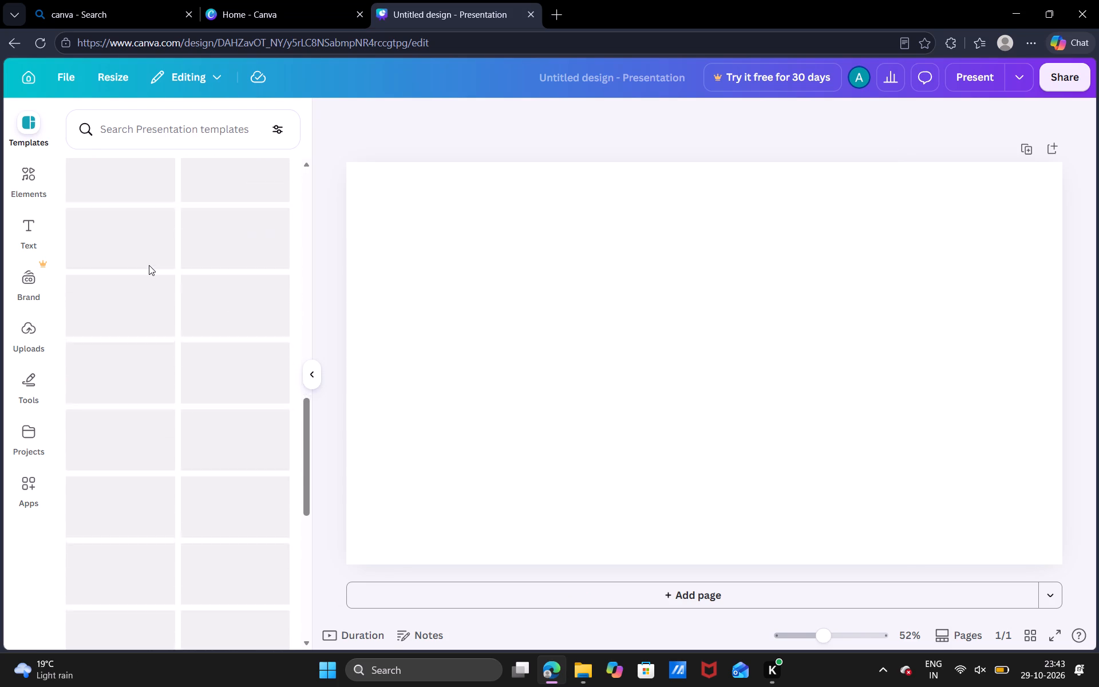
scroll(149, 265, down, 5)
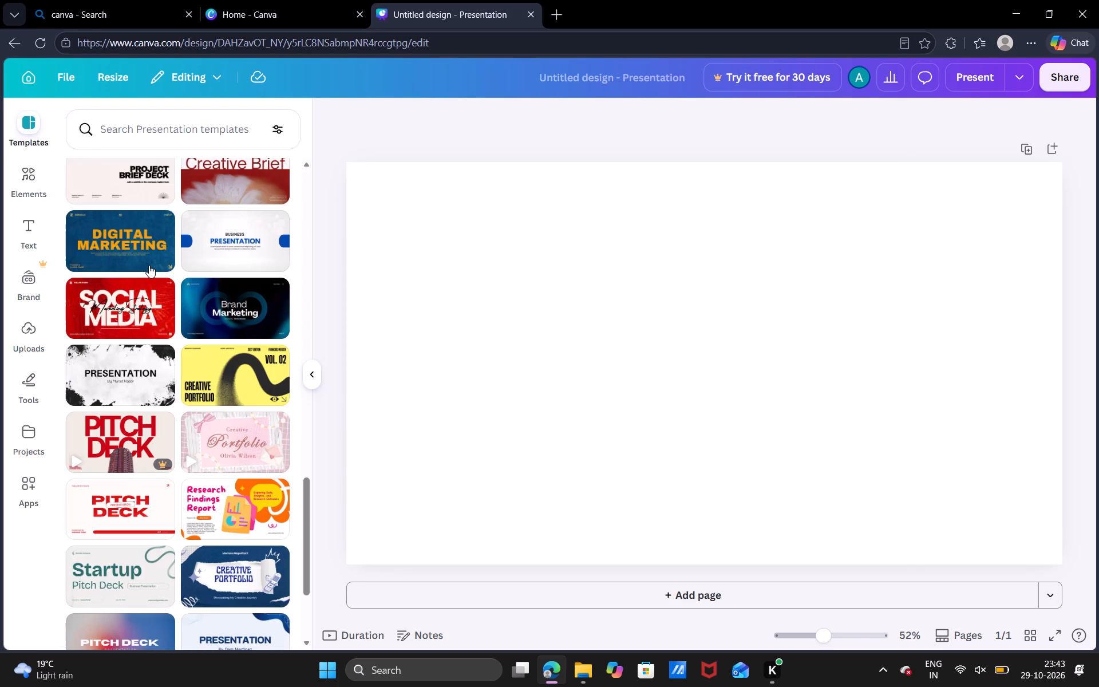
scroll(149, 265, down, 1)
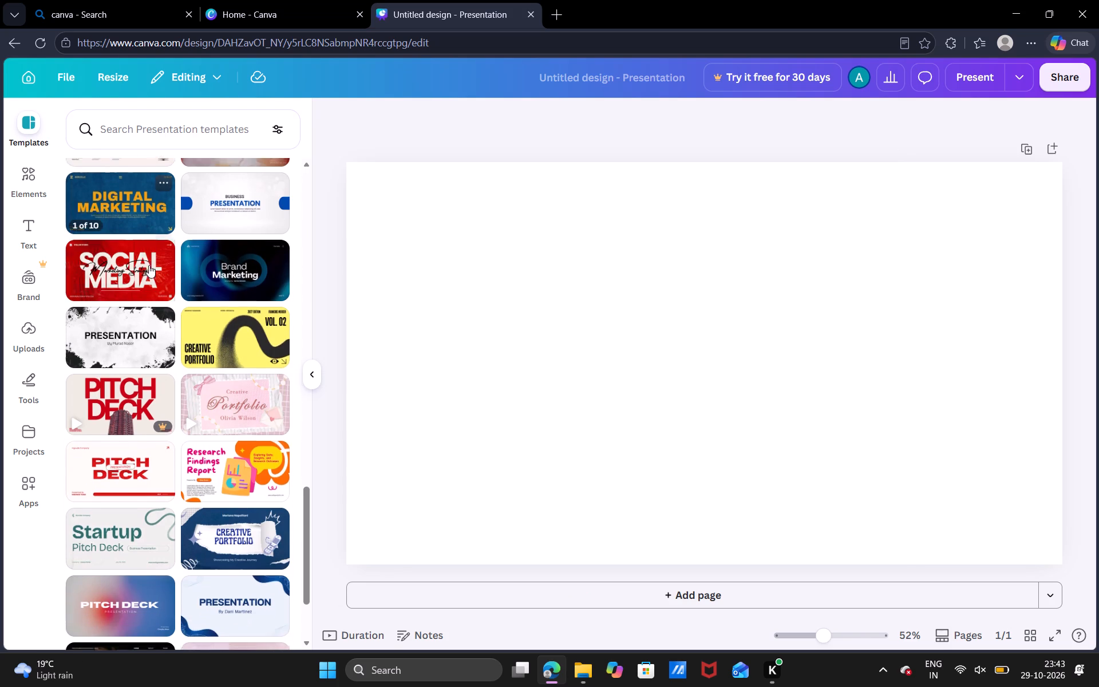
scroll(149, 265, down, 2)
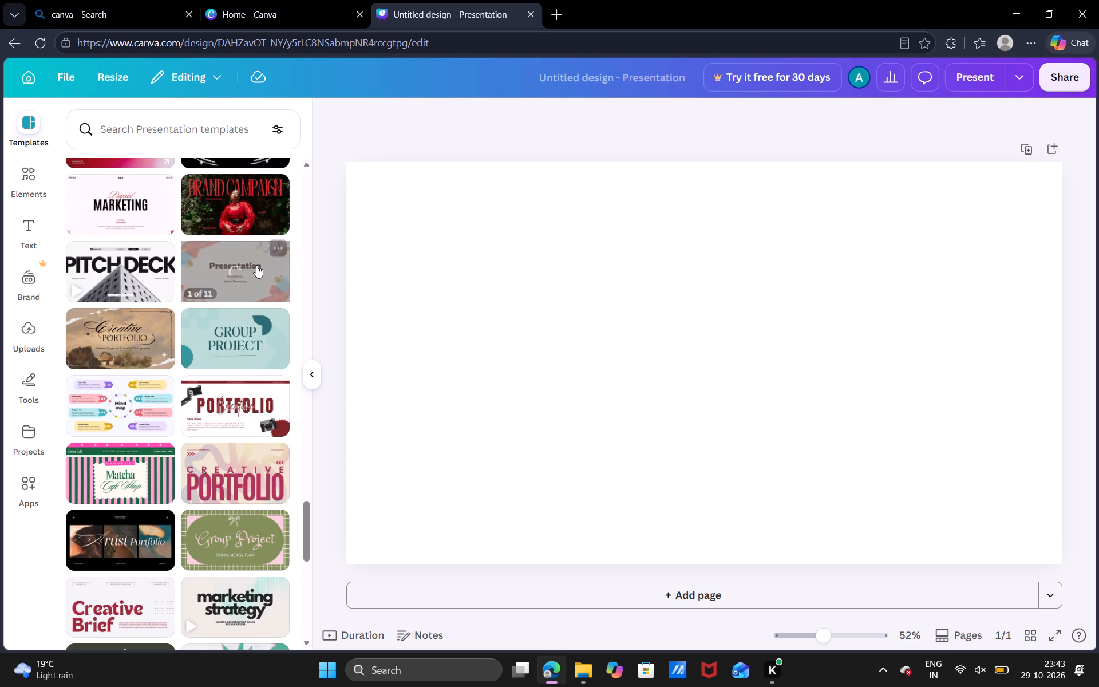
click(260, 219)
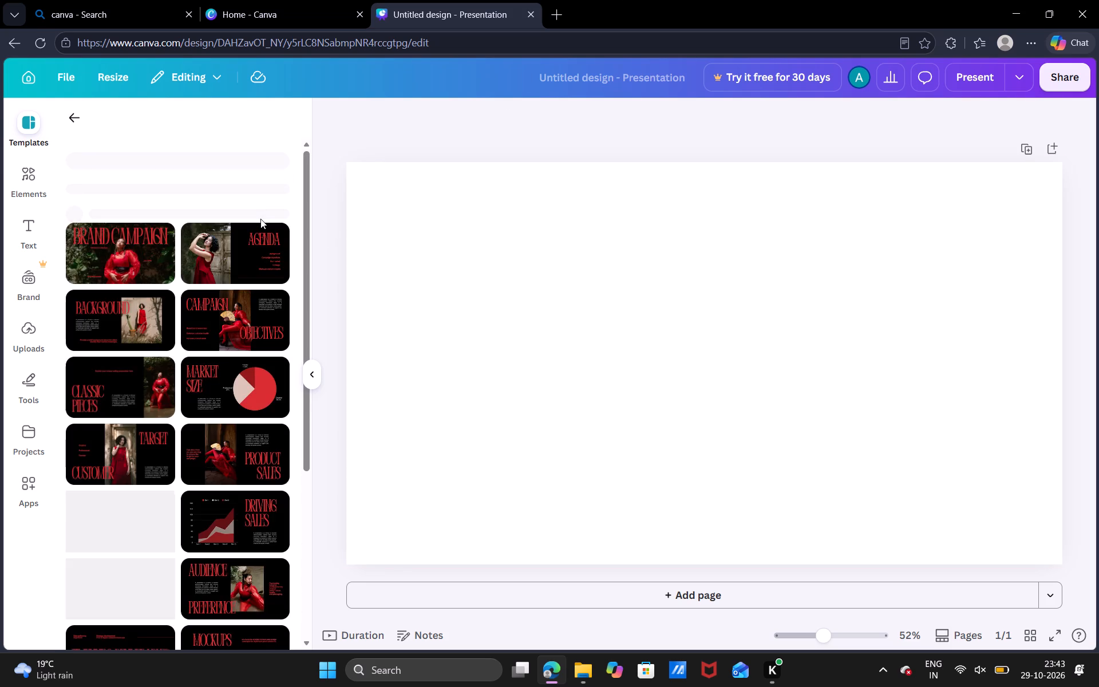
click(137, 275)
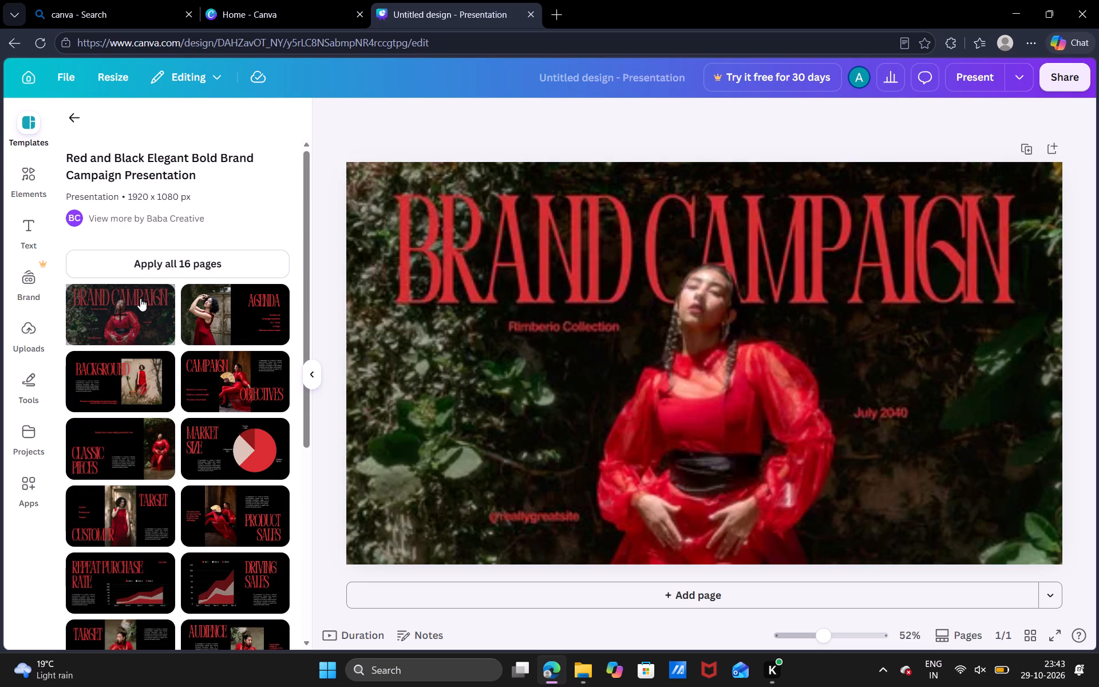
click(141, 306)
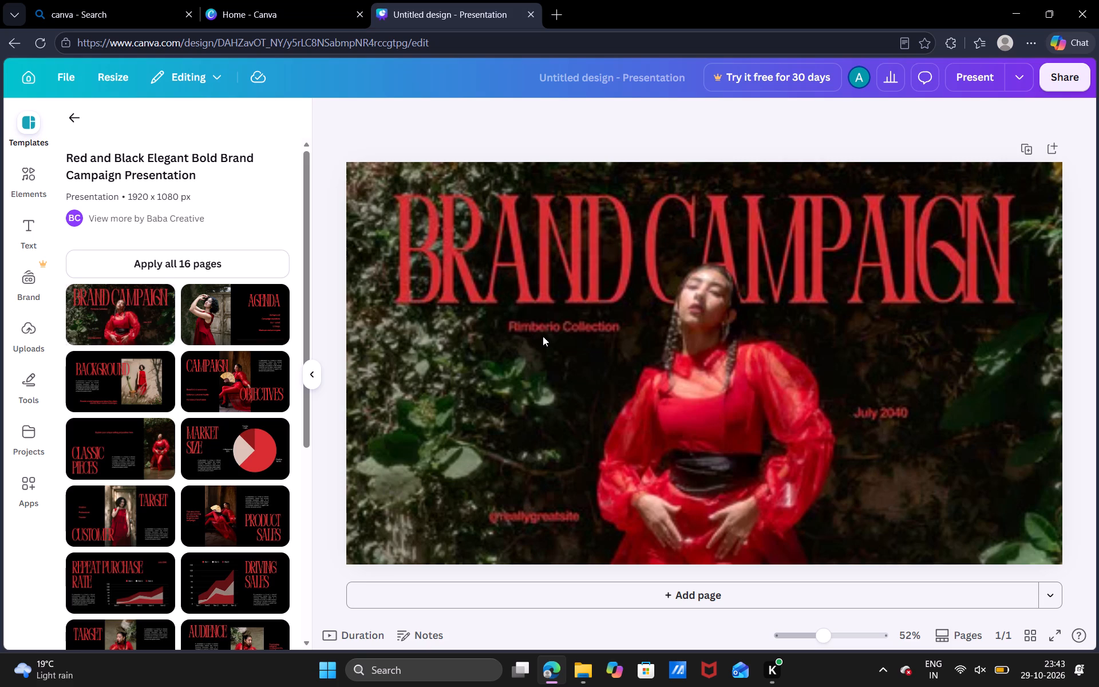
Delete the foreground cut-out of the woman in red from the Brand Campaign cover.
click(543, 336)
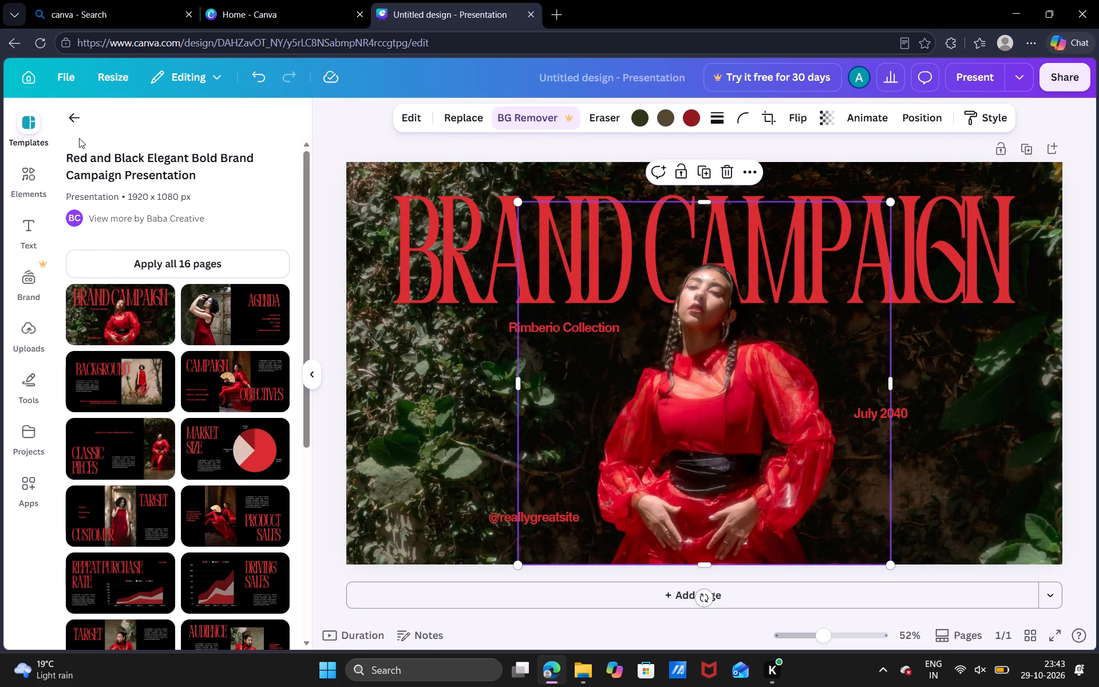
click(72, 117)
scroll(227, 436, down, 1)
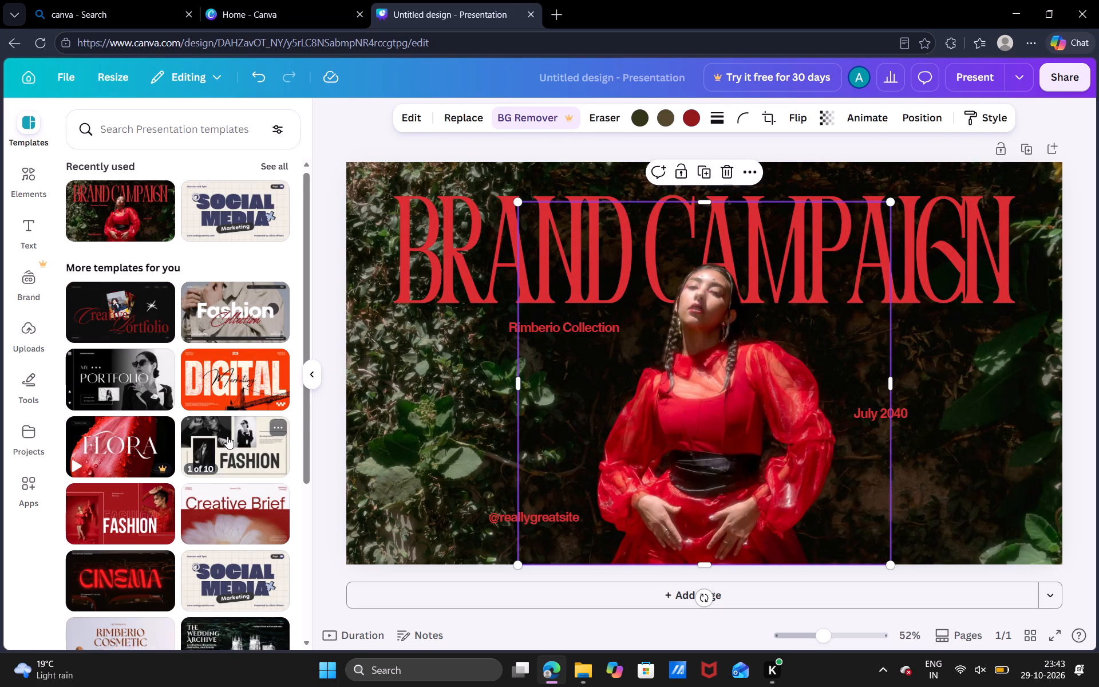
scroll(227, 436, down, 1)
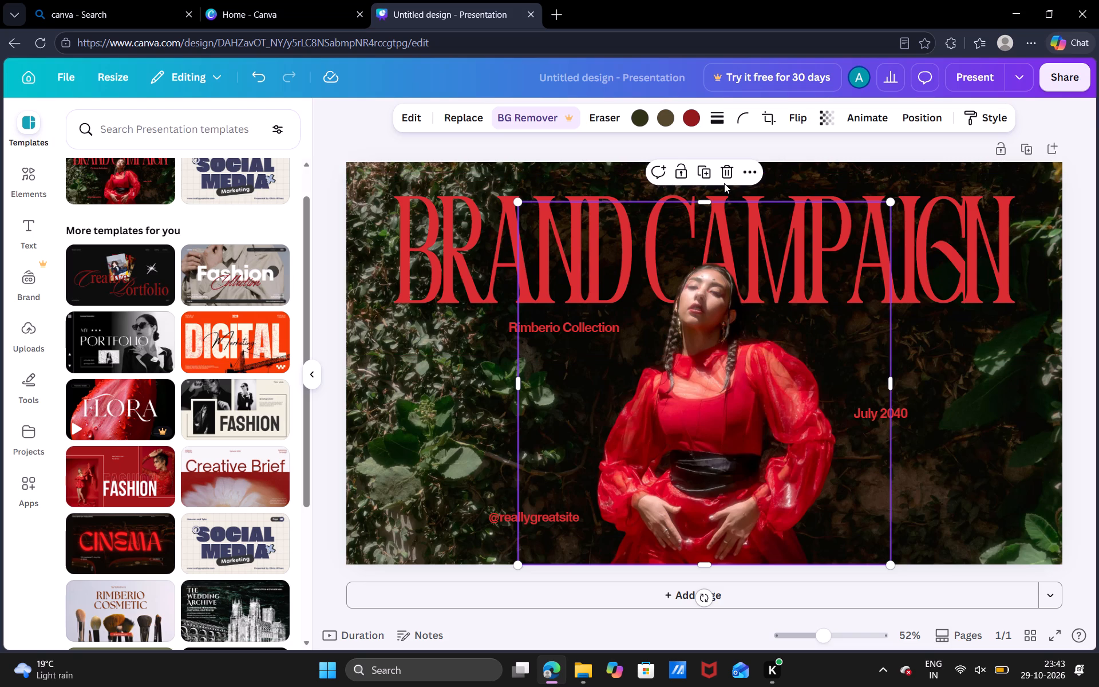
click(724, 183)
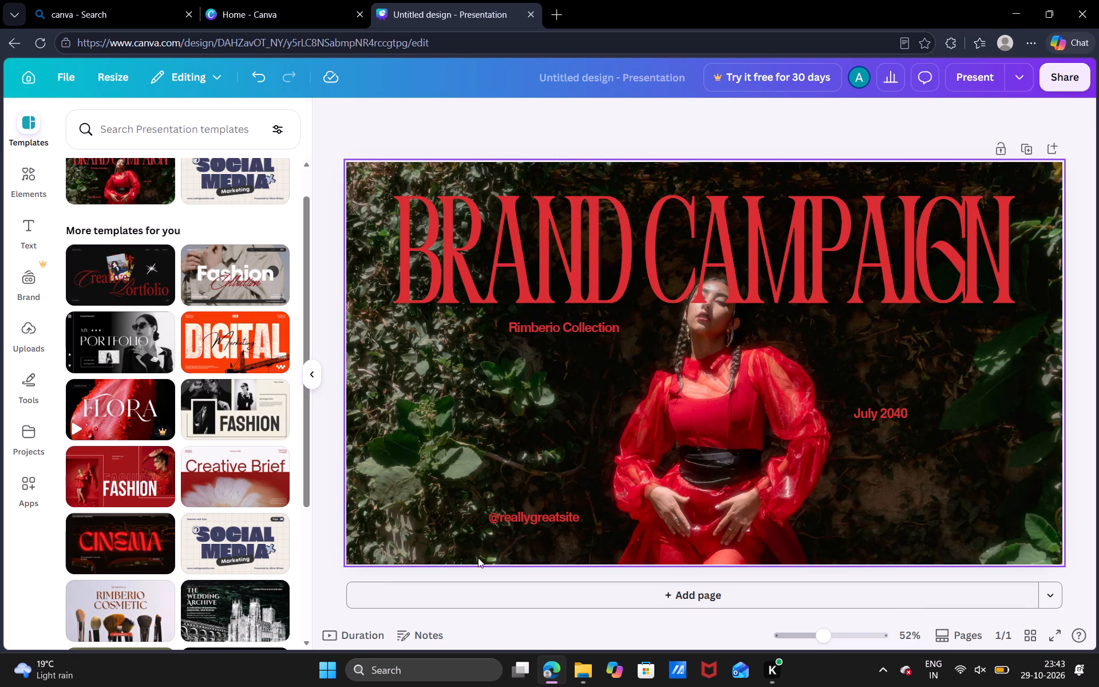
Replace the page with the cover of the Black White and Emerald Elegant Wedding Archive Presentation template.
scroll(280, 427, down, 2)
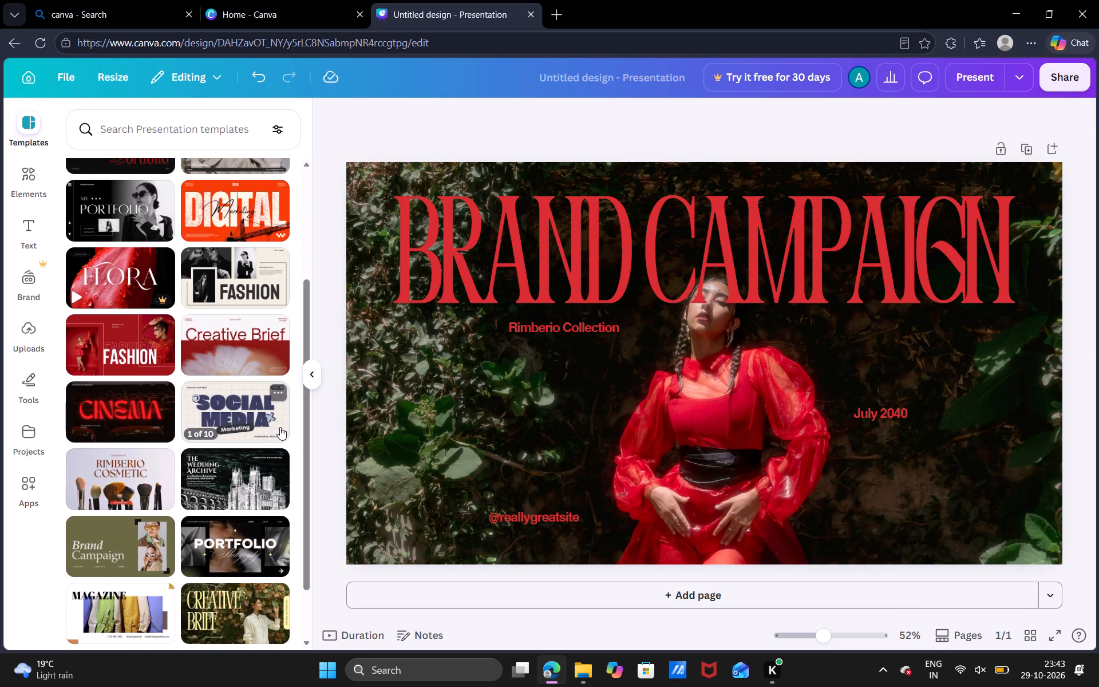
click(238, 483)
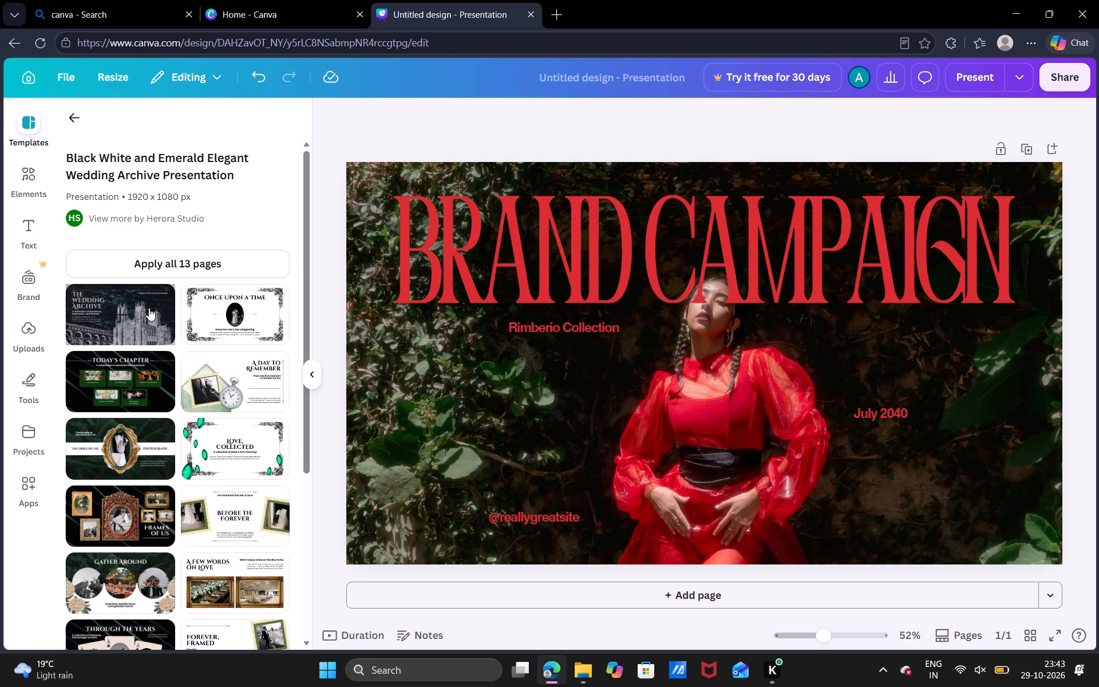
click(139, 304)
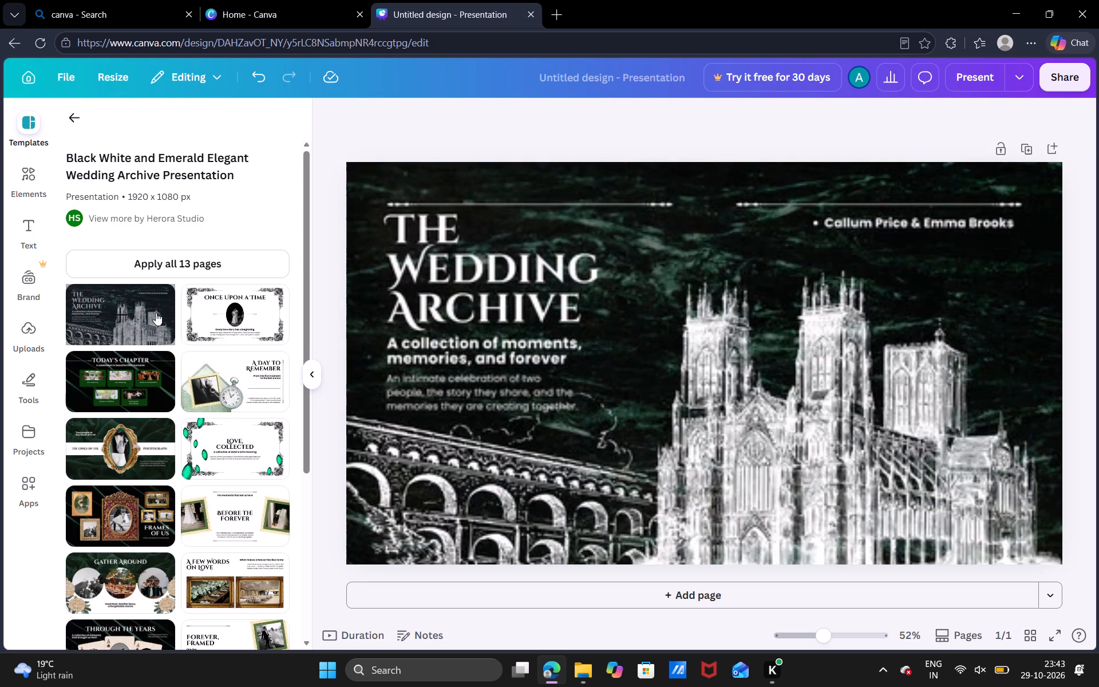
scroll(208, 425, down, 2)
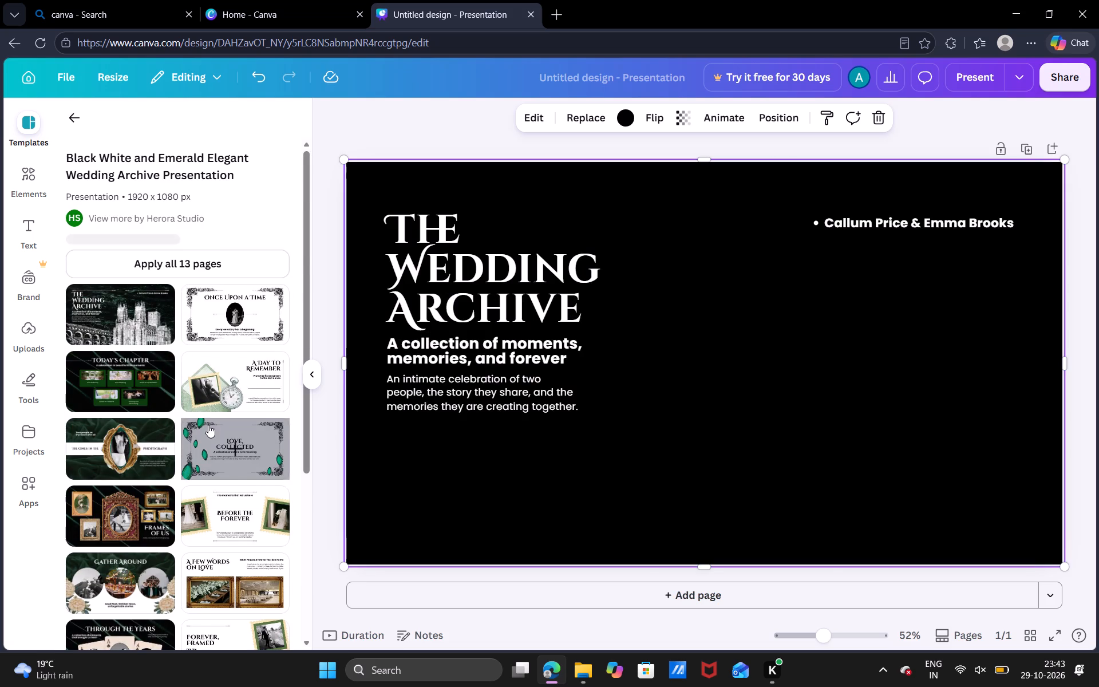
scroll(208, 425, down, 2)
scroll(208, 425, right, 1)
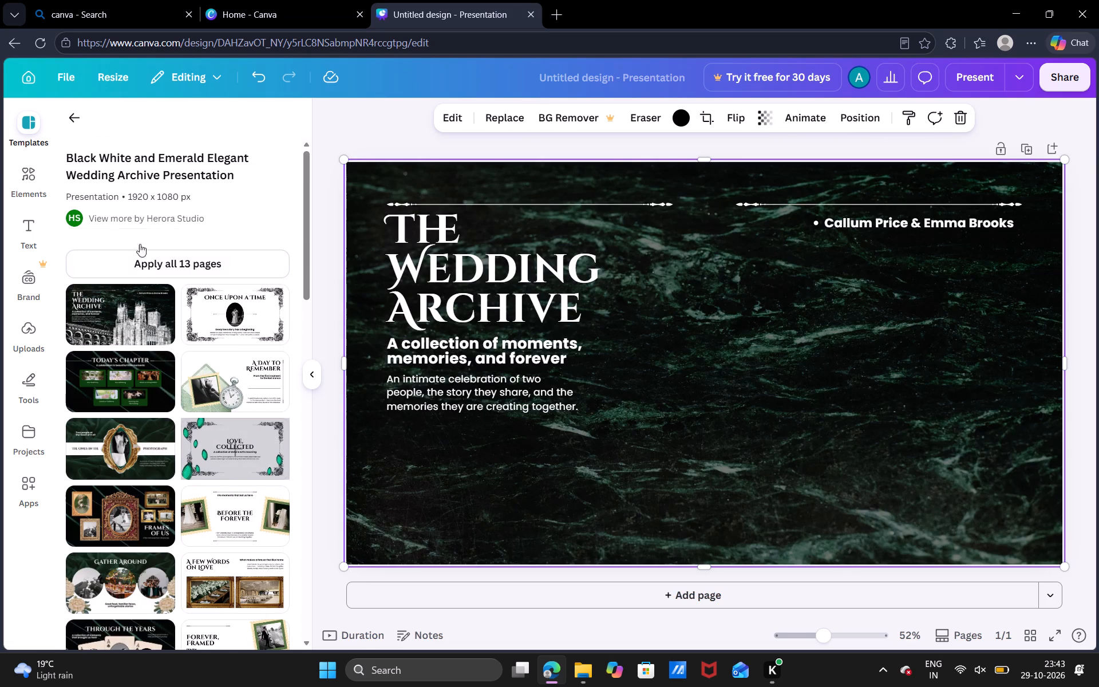
Replace the page with the cover of the Brown Vintage History Project Presentation template.
click(68, 113)
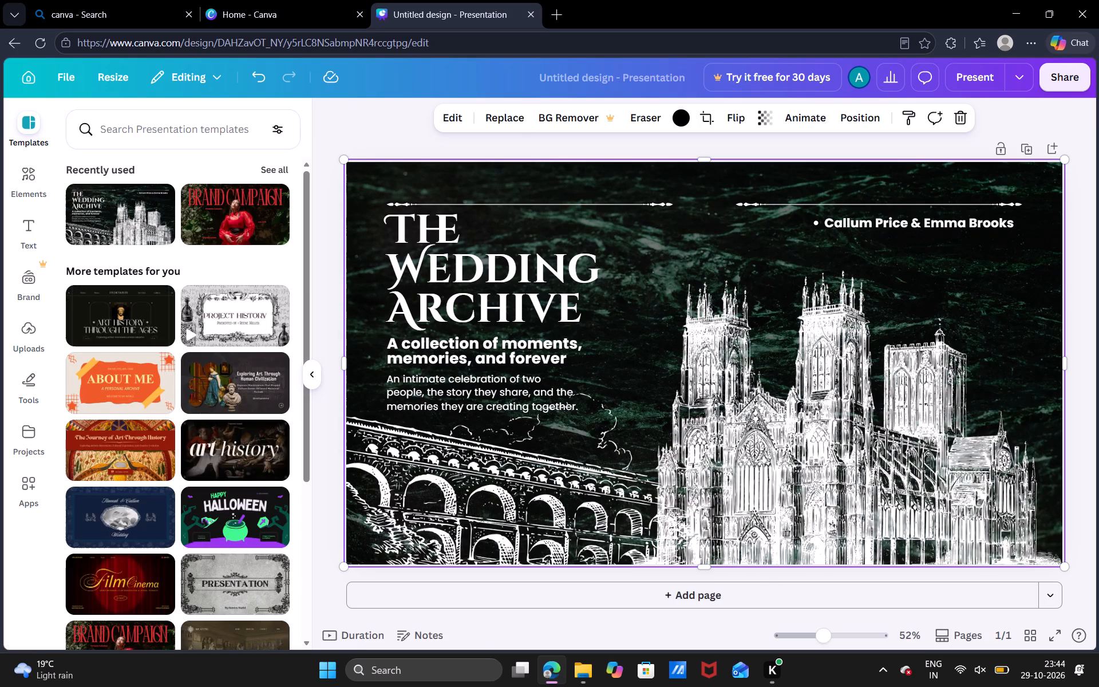
scroll(188, 356, down, 1)
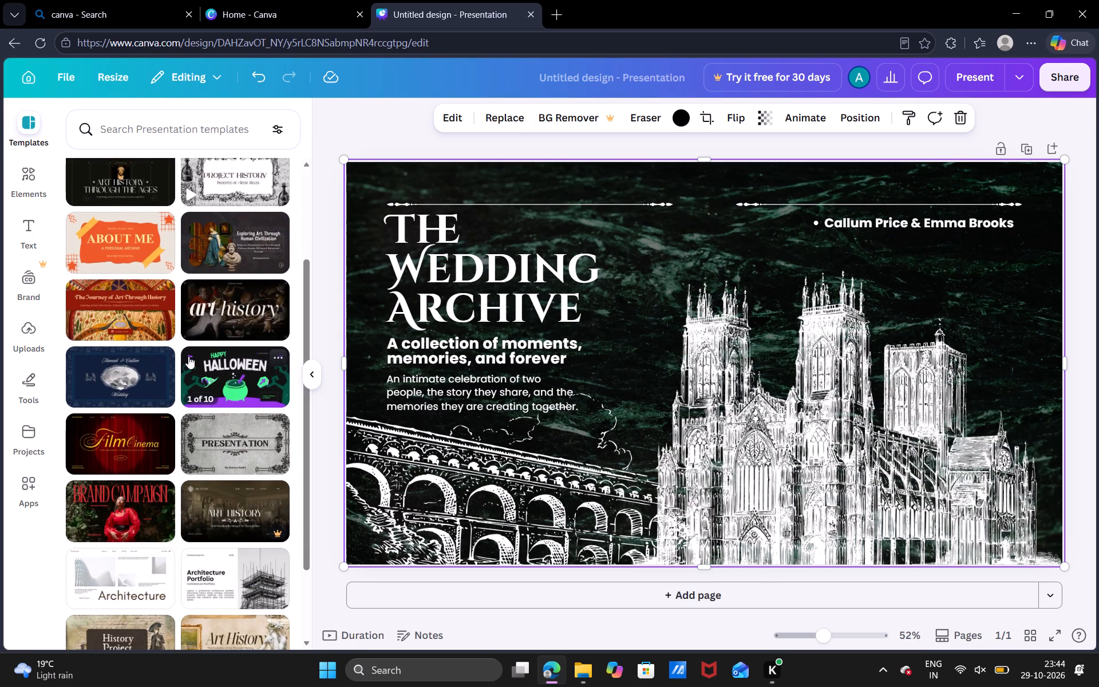
scroll(188, 356, down, 2)
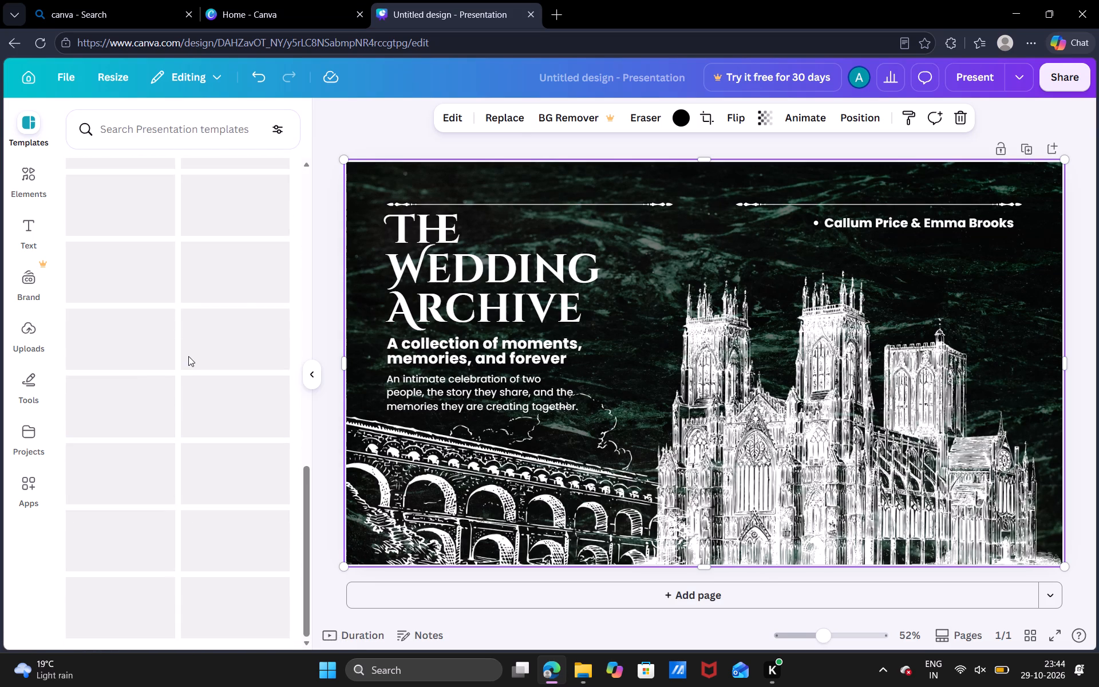
scroll(188, 356, up, 4)
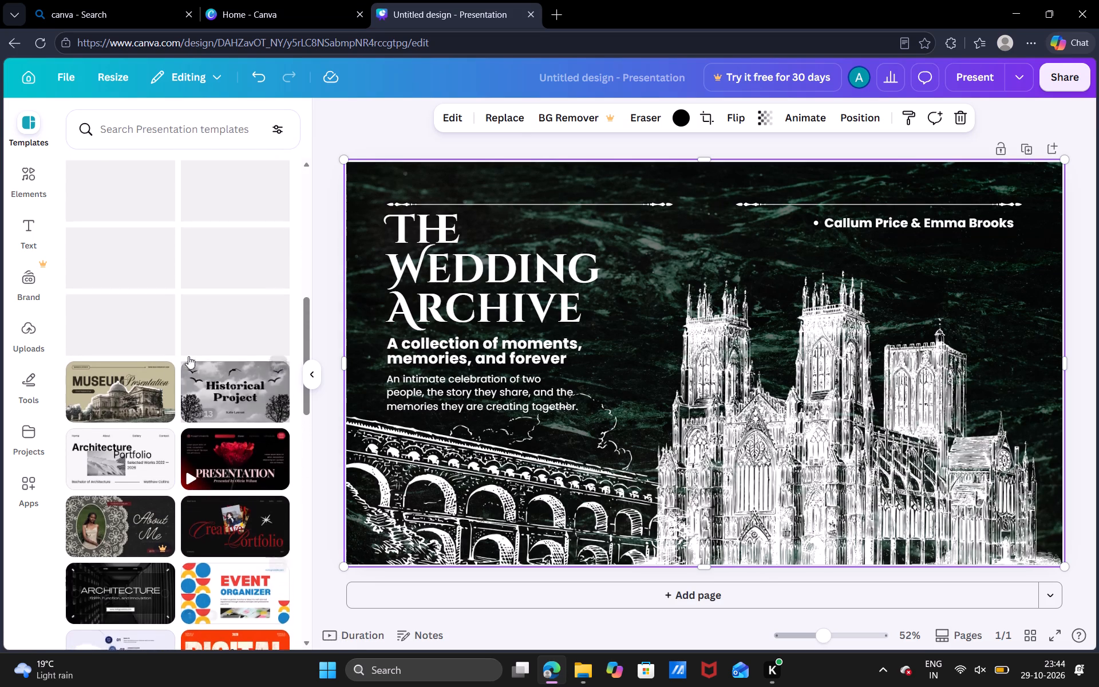
scroll(188, 356, up, 1)
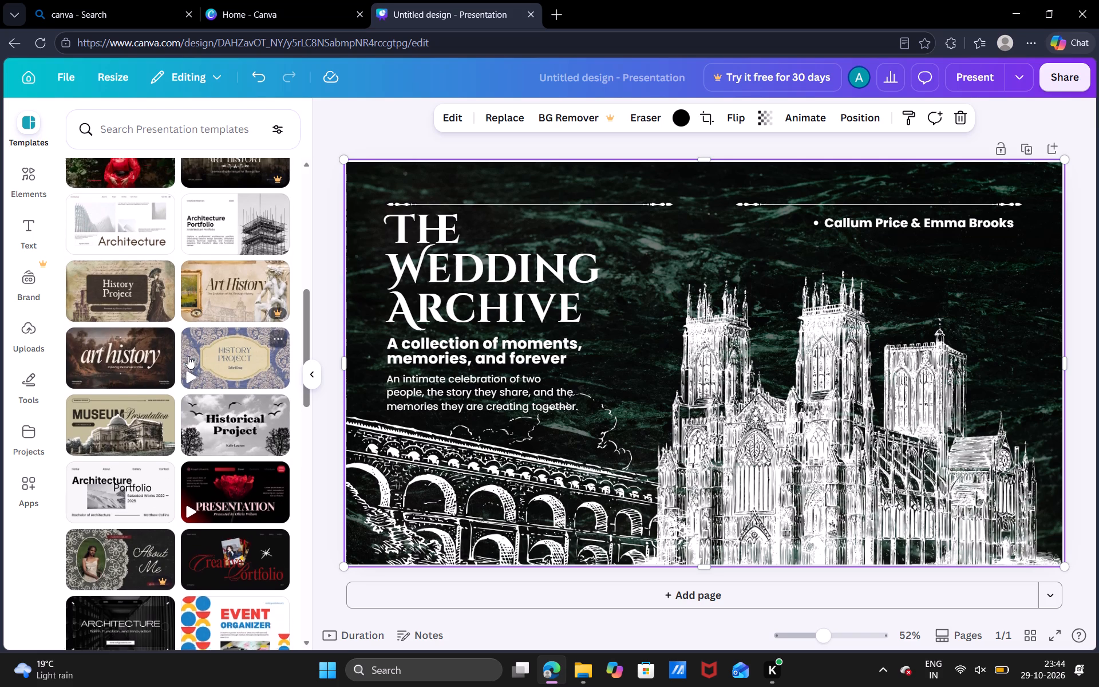
scroll(188, 356, up, 2)
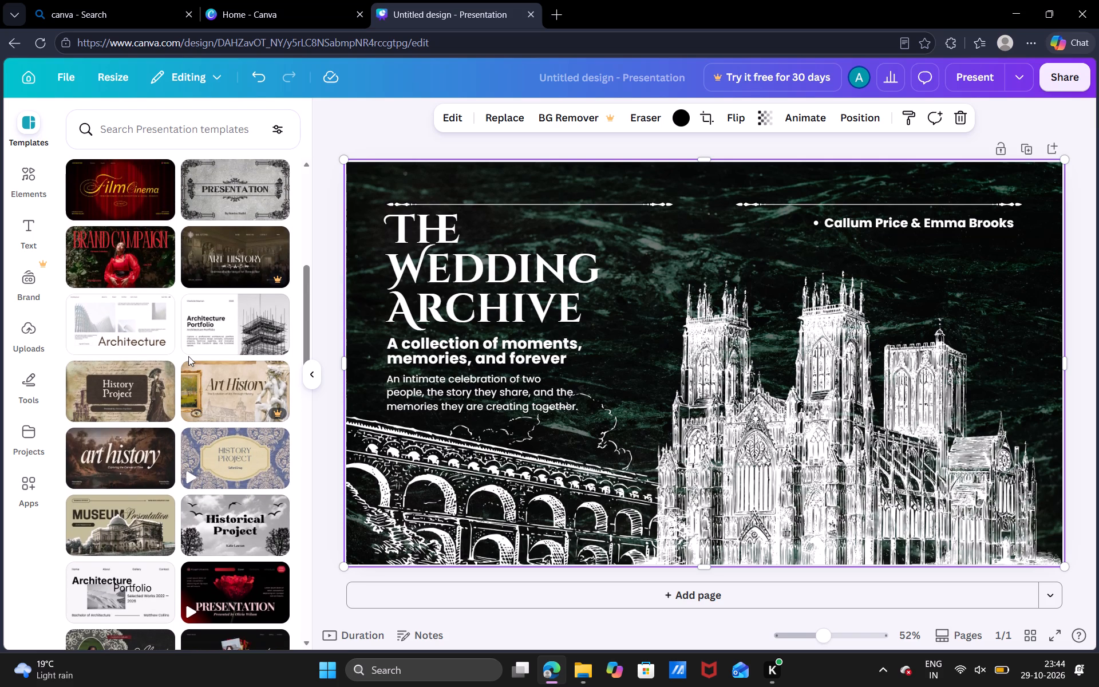
click(141, 401)
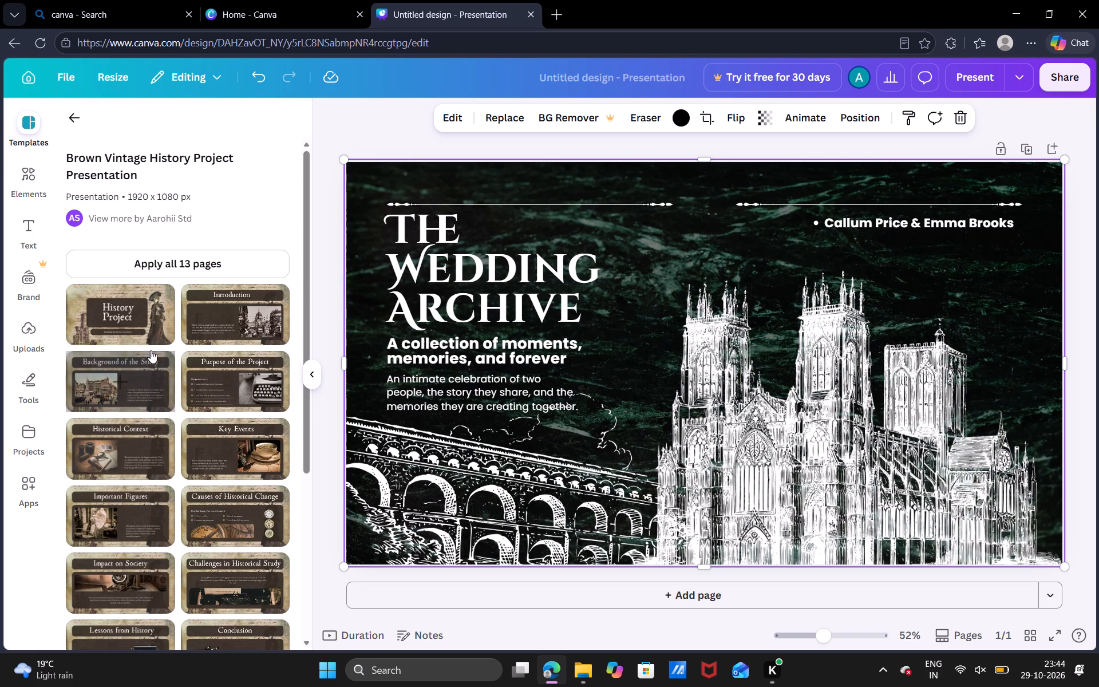
click(133, 313)
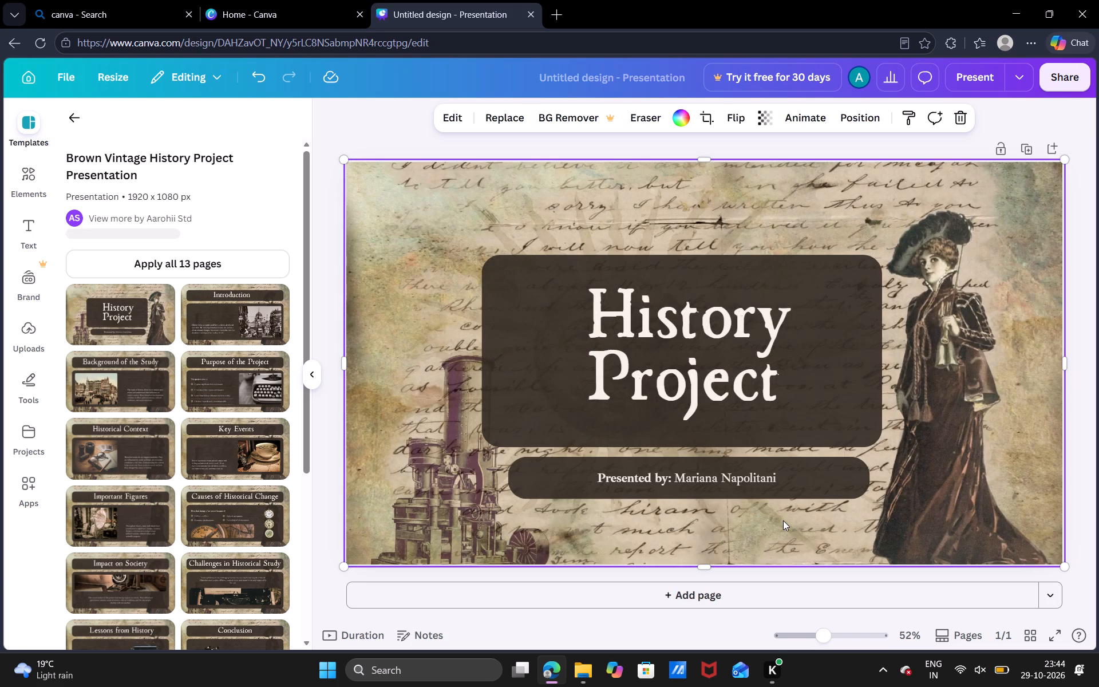
Add a blank second page after the History Project cover.
click(715, 599)
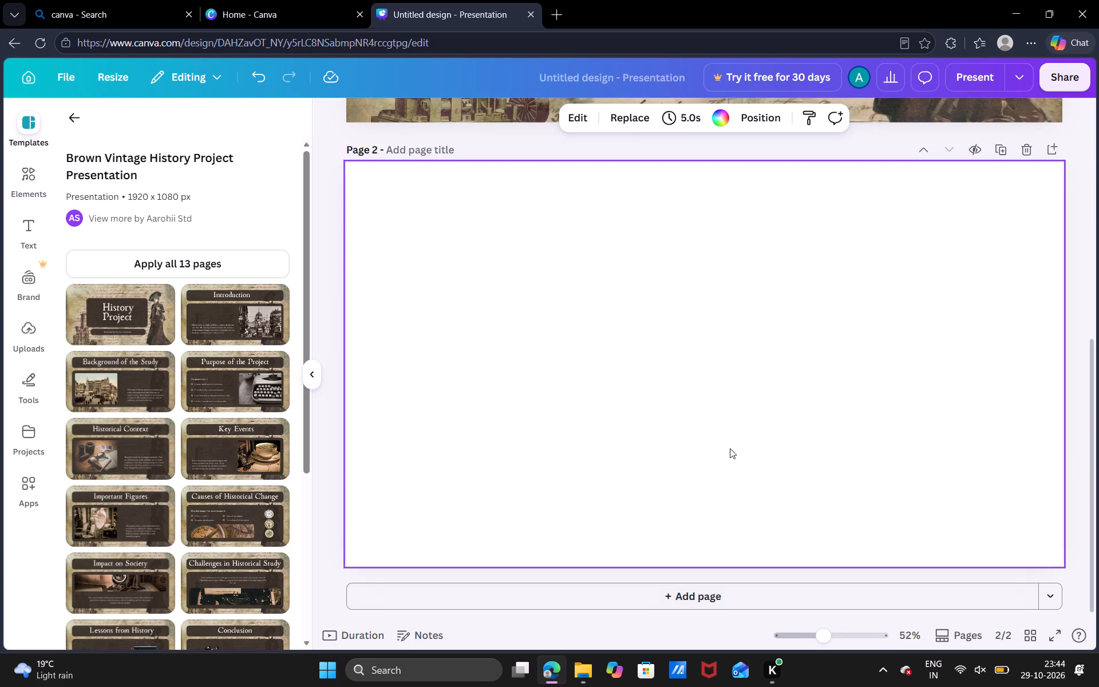
scroll(730, 441, up, 5)
scroll(730, 441, down, 2)
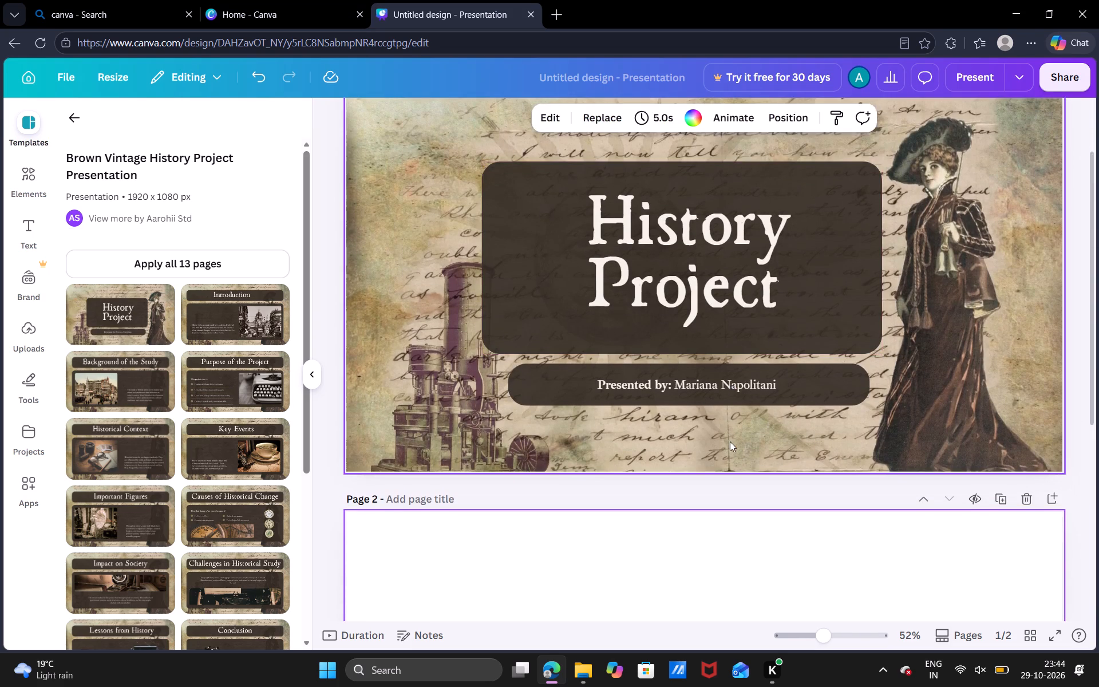
scroll(730, 441, down, 4)
scroll(730, 441, up, 5)
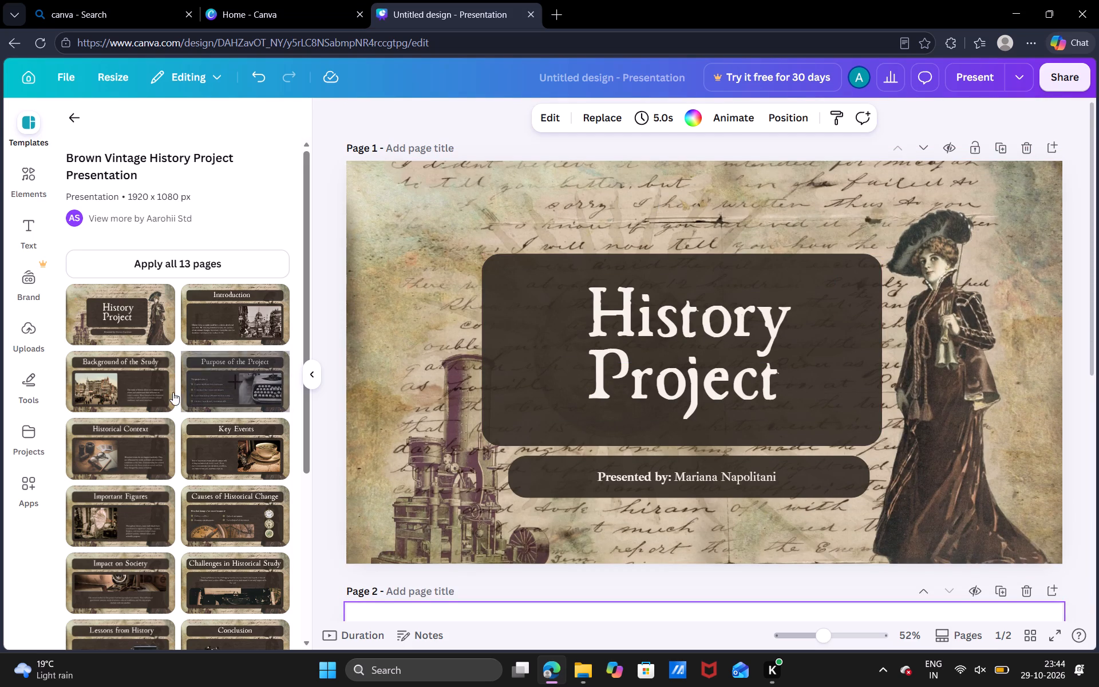
Browse the stock photos and add the trending photo of the vintage map with pushpins to blank page 2.
click(26, 177)
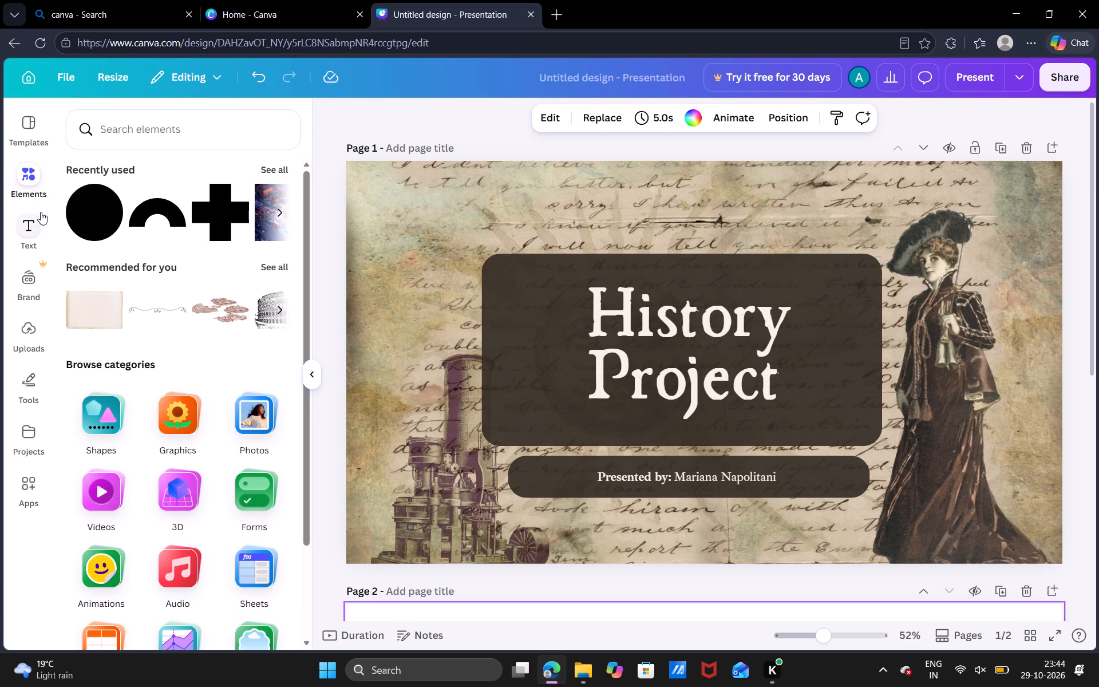
scroll(143, 247, down, 1)
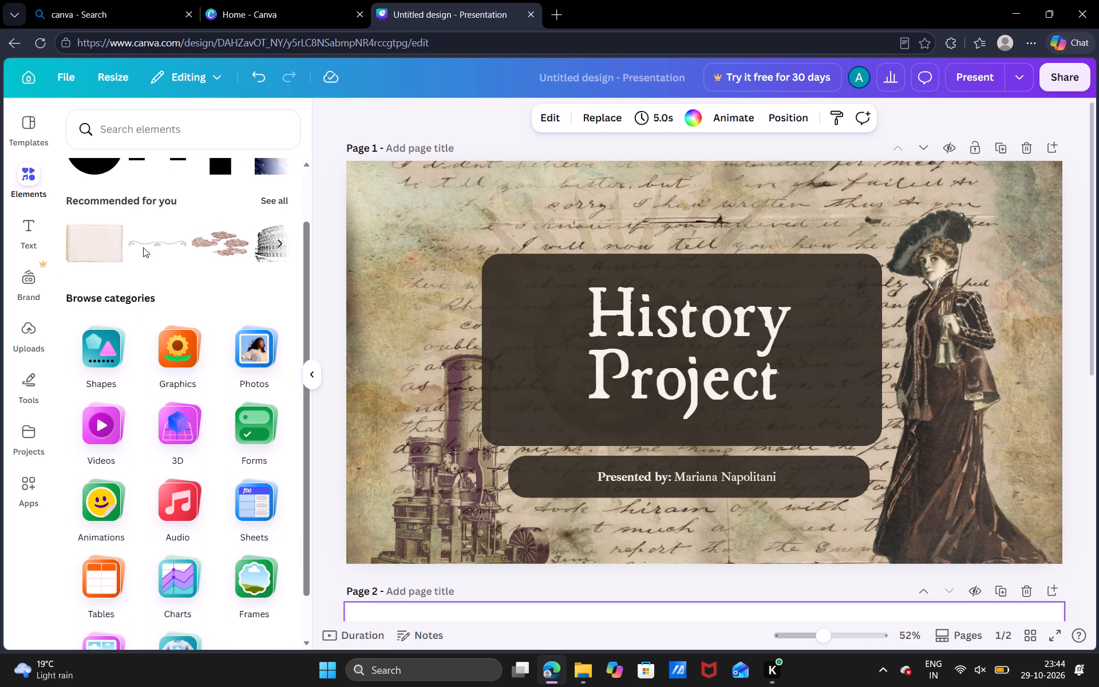
scroll(143, 247, down, 2)
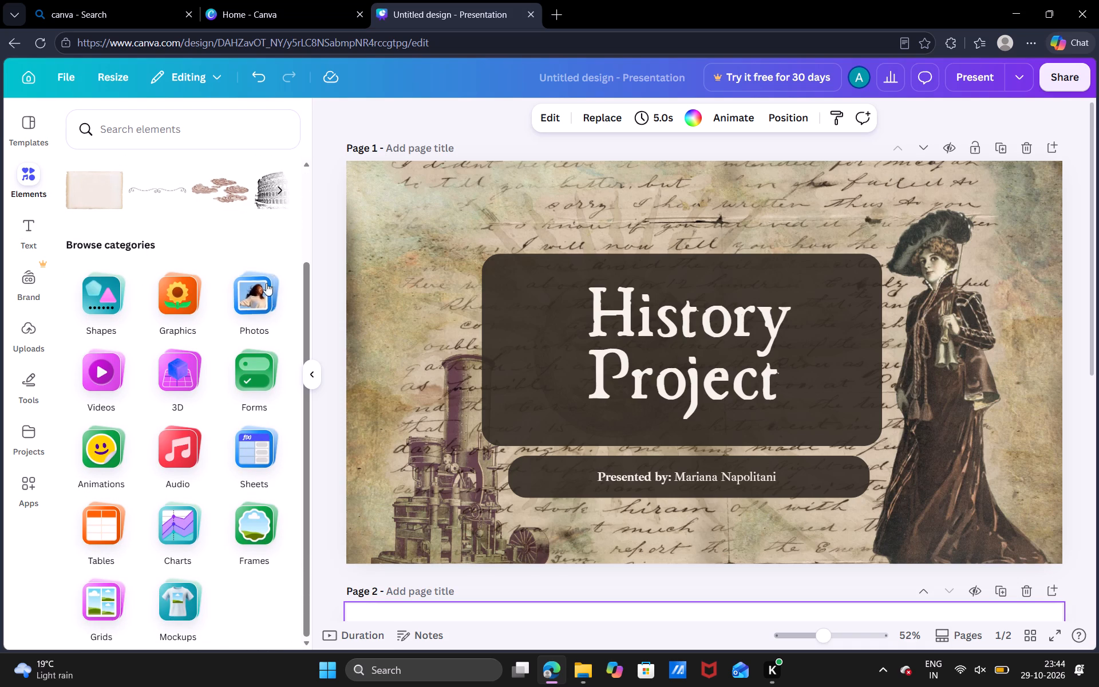
click(273, 323)
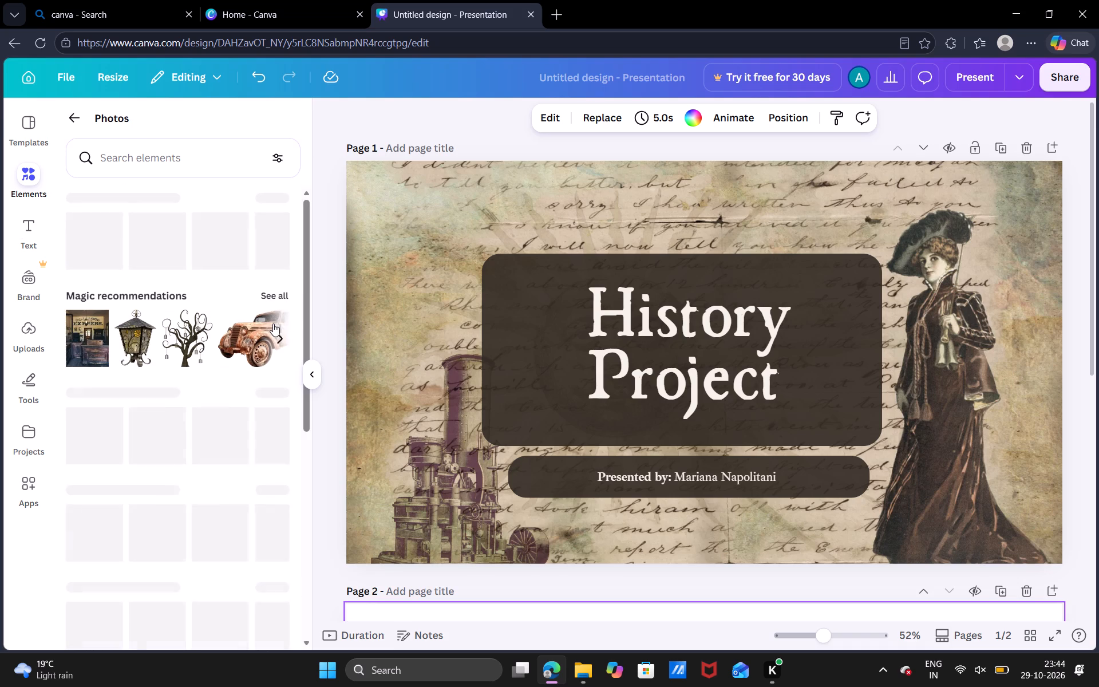
click(418, 251)
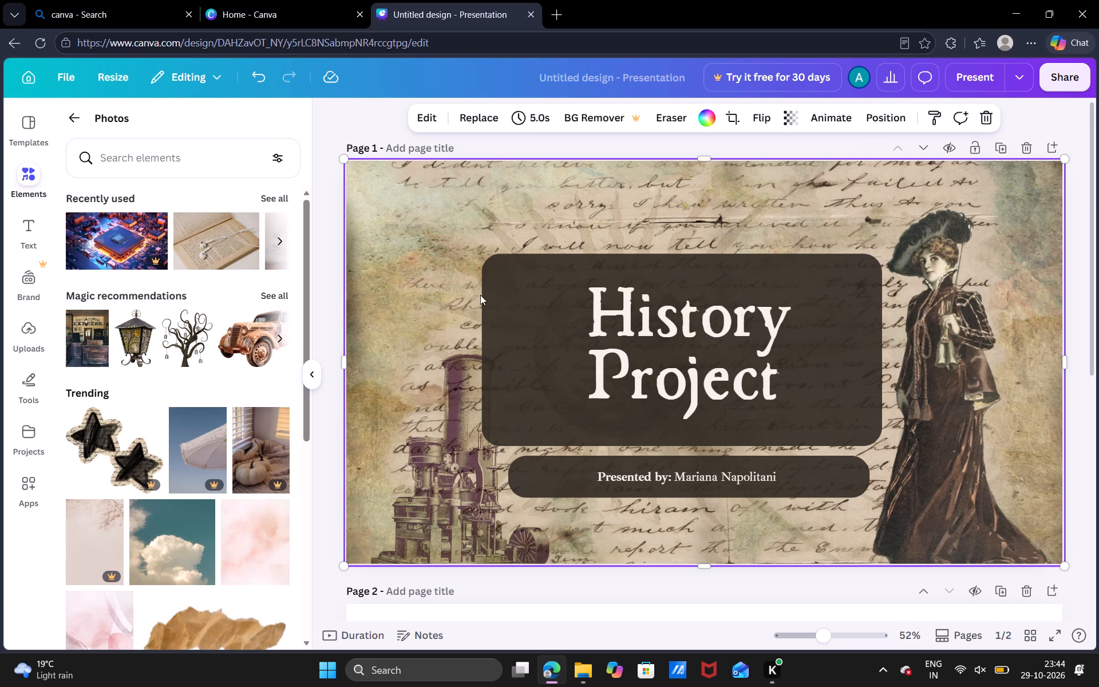
scroll(480, 295, down, 3)
scroll(480, 295, up, 3)
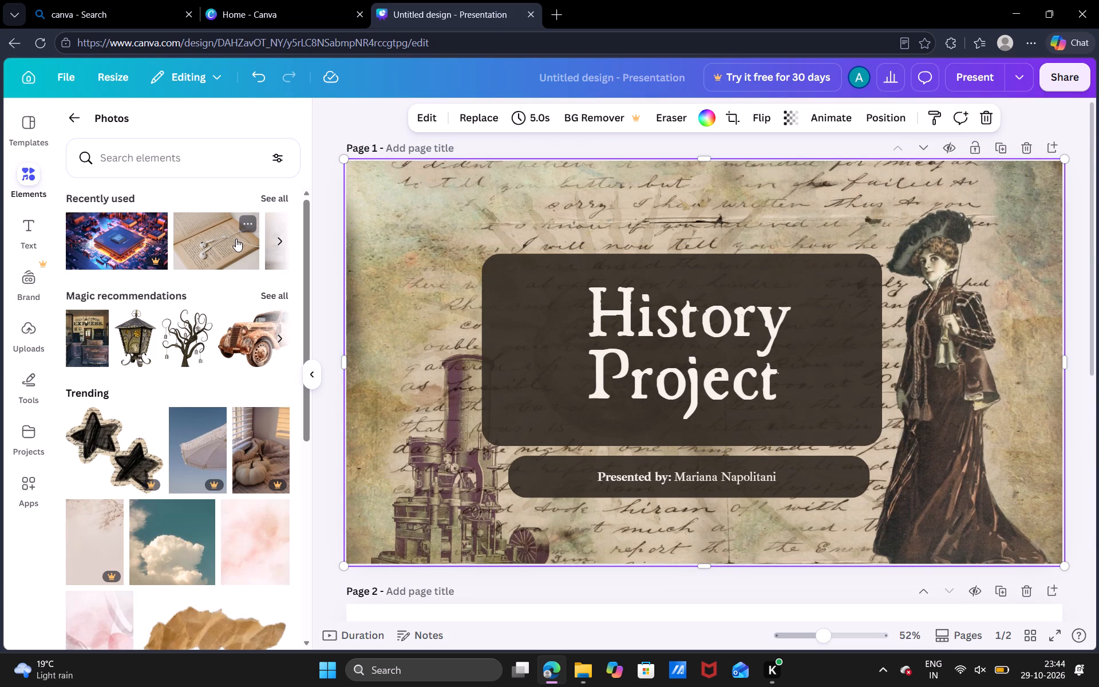
scroll(236, 239, down, 5)
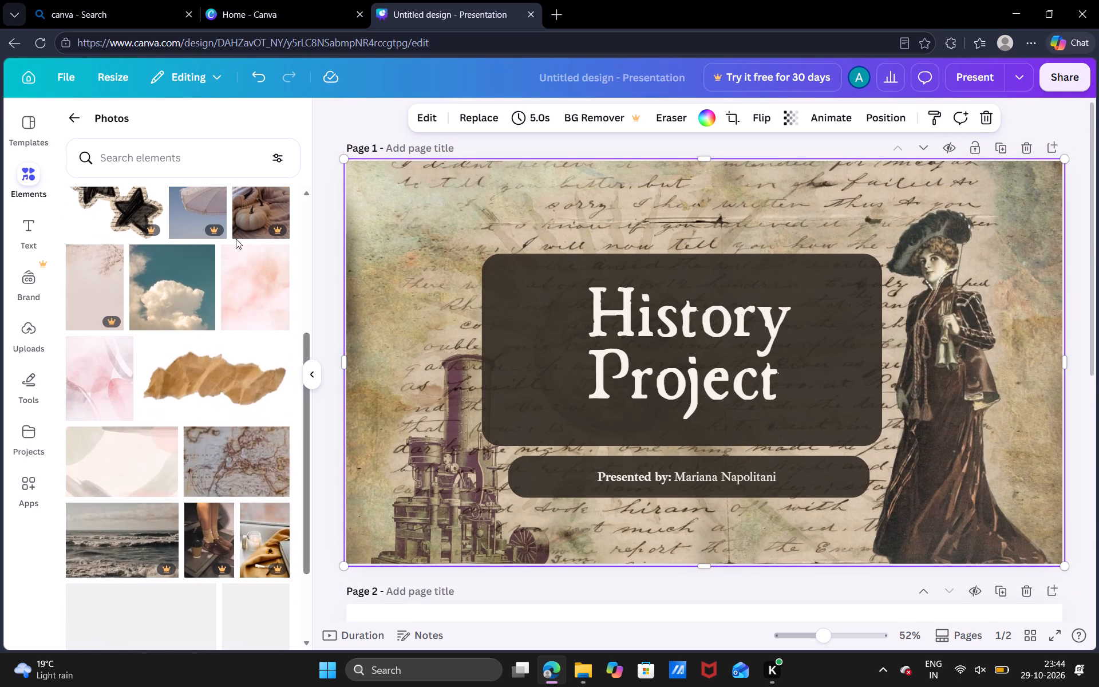
scroll(236, 239, up, 4)
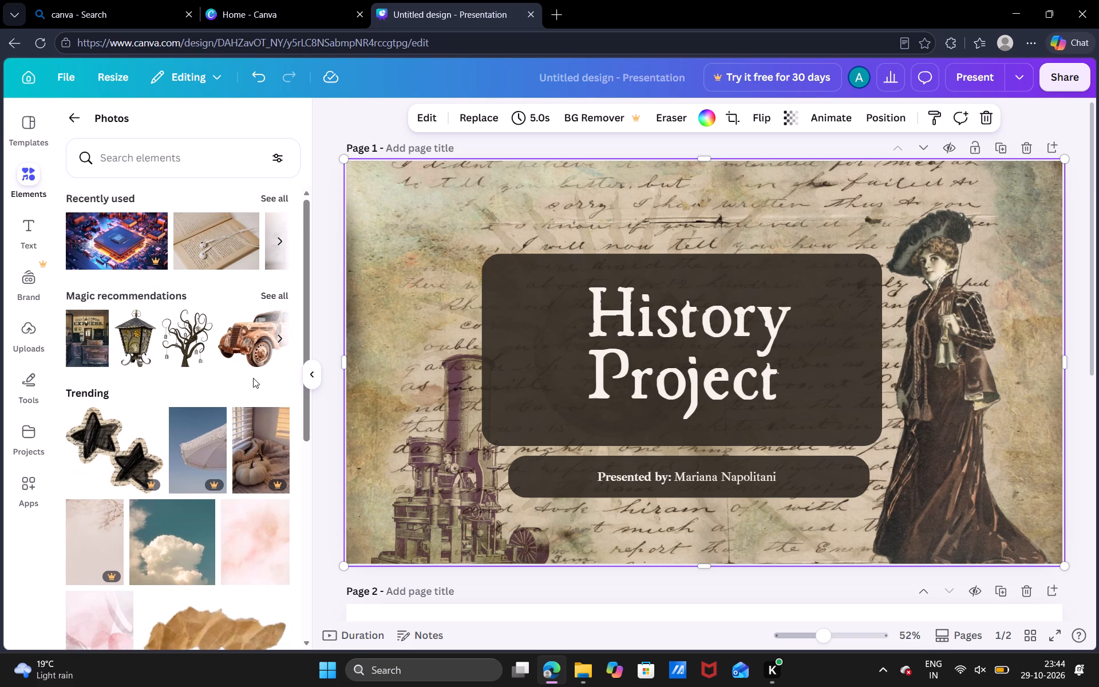
scroll(237, 338, left, 5)
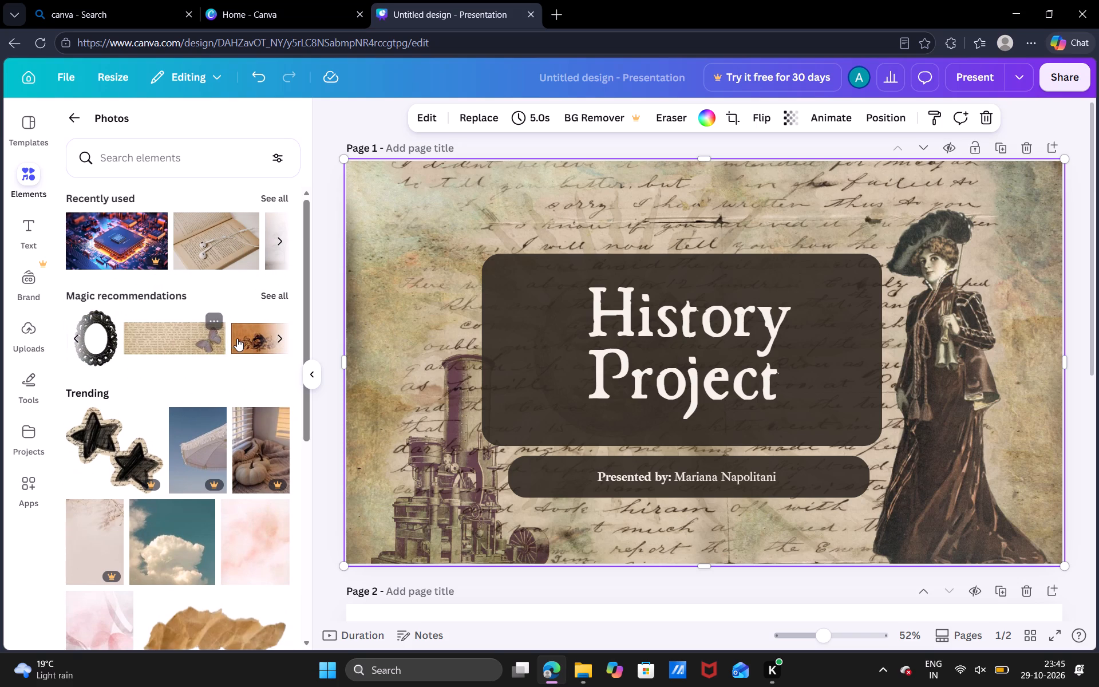
scroll(237, 338, left, 4)
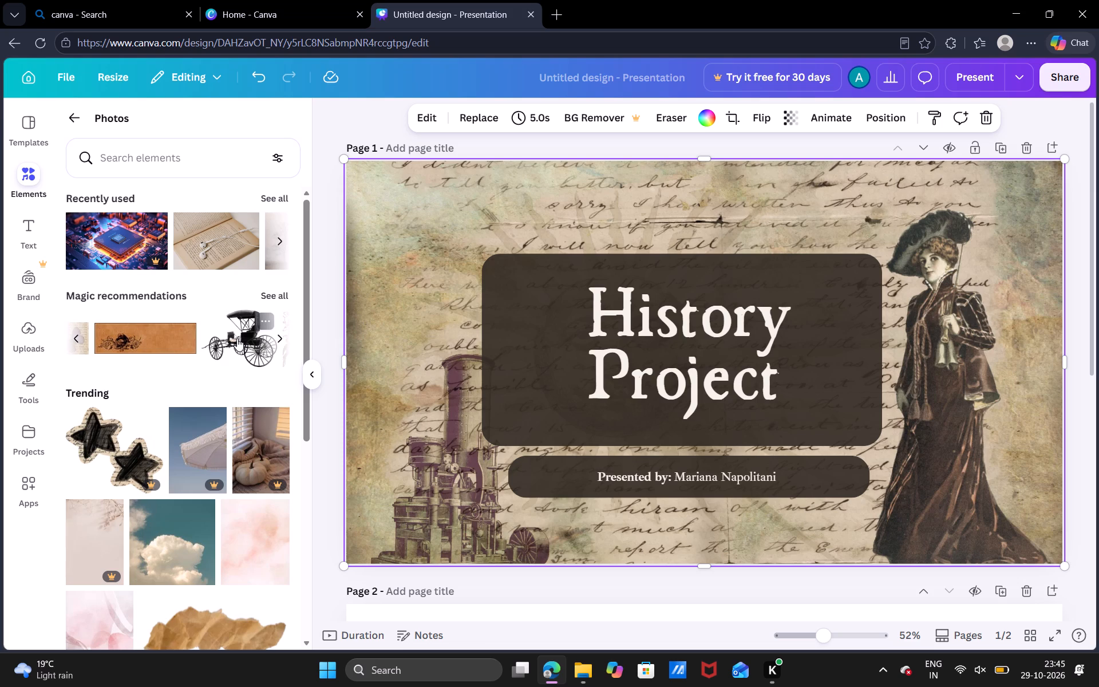
scroll(237, 338, down, 6)
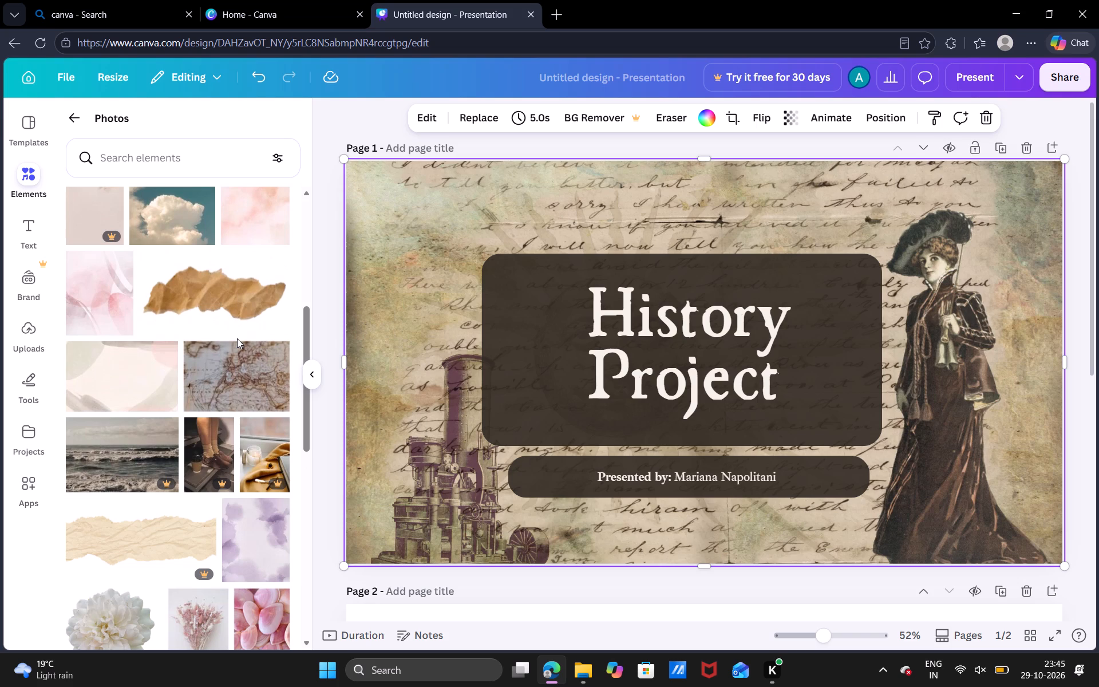
scroll(237, 338, down, 3)
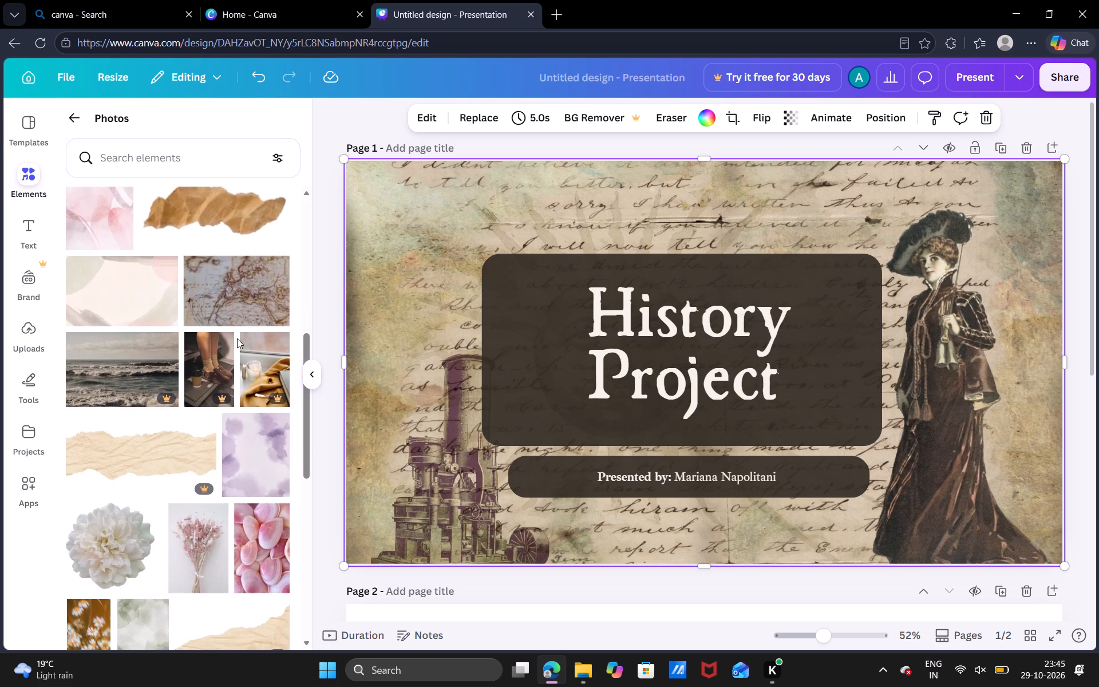
scroll(237, 338, down, 1)
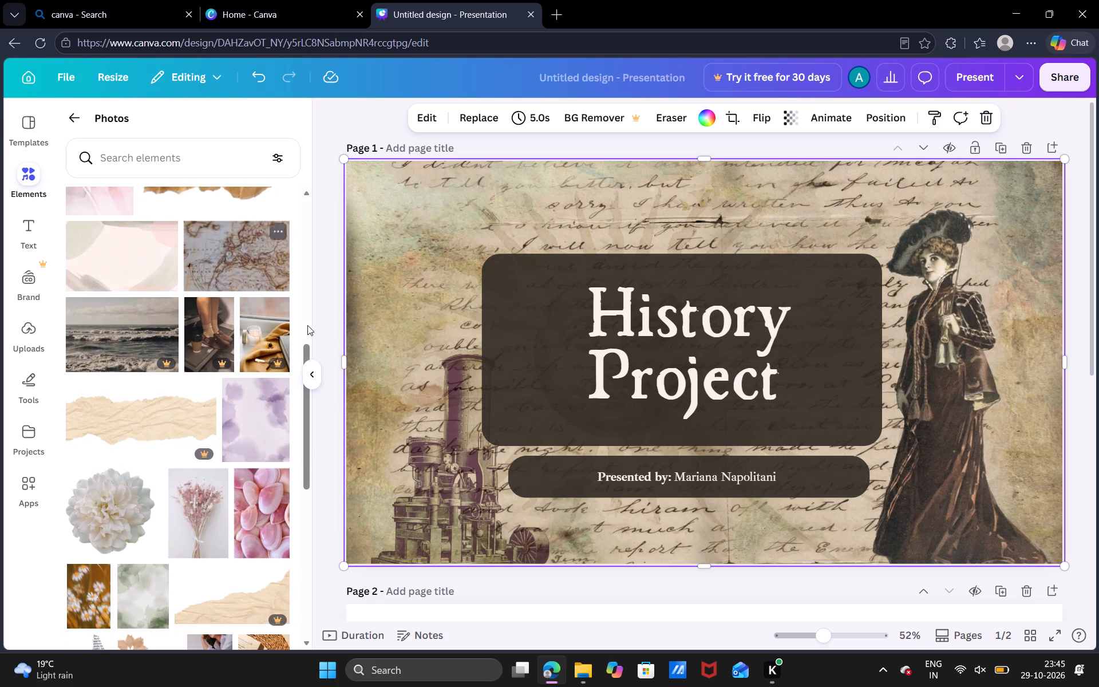
scroll(420, 378, down, 3)
click(401, 480)
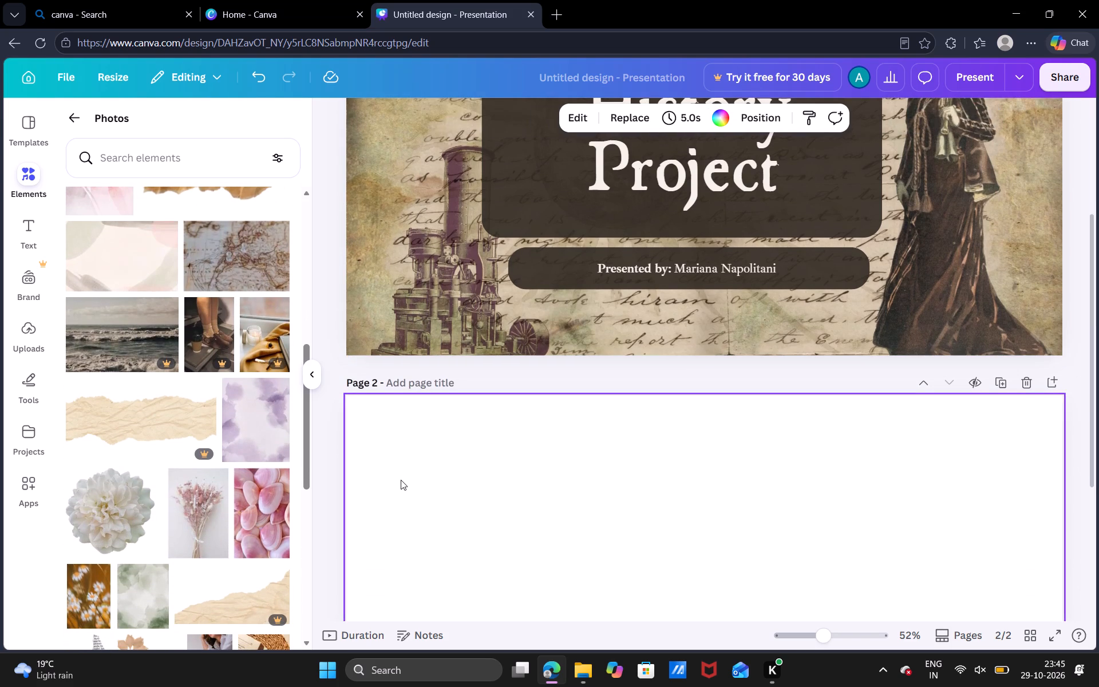
click(262, 257)
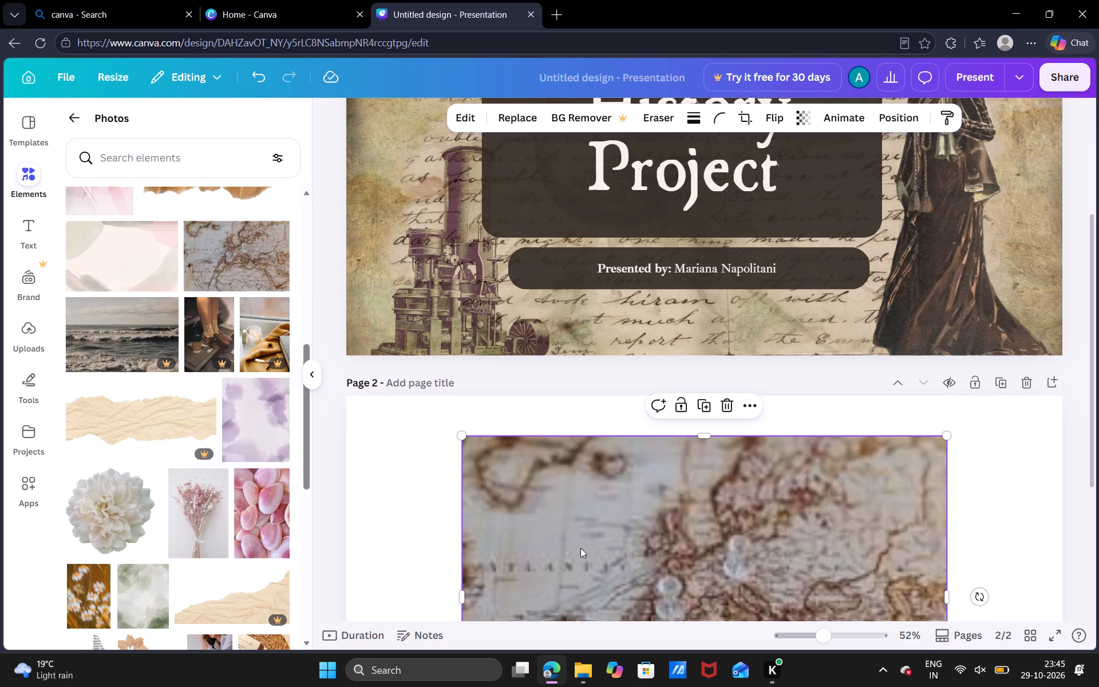
Widen the map photo on page 2 slightly by its right edge, keeping its height.
scroll(582, 563, down, 2)
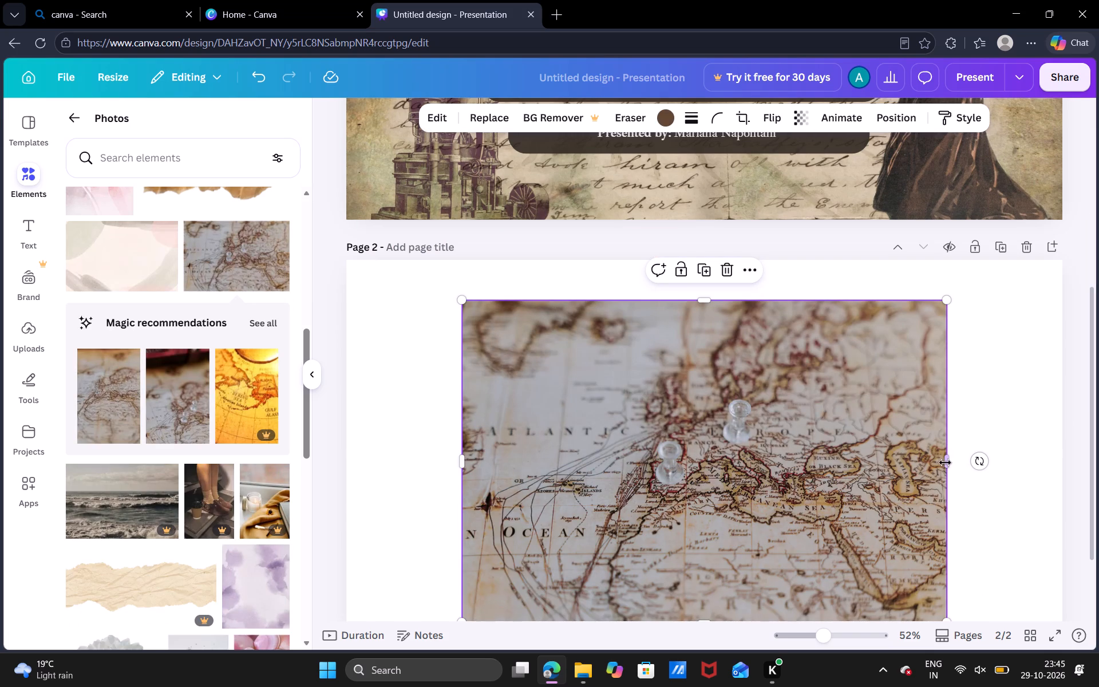
drag(945, 460, 1003, 443)
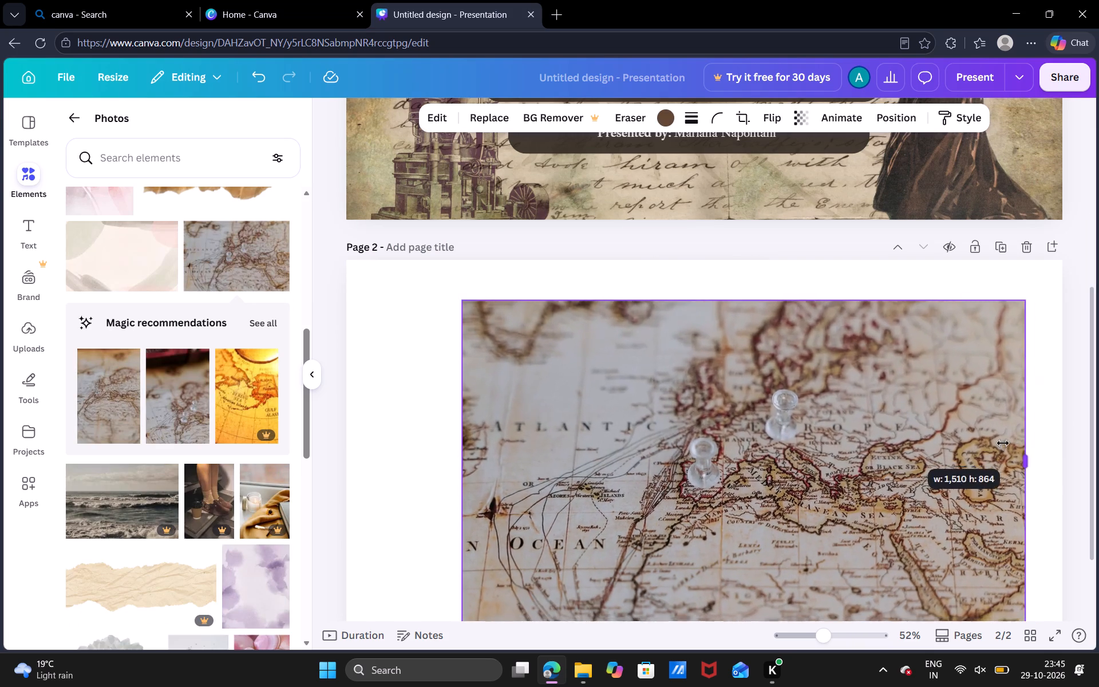
drag(1003, 443, 1054, 444)
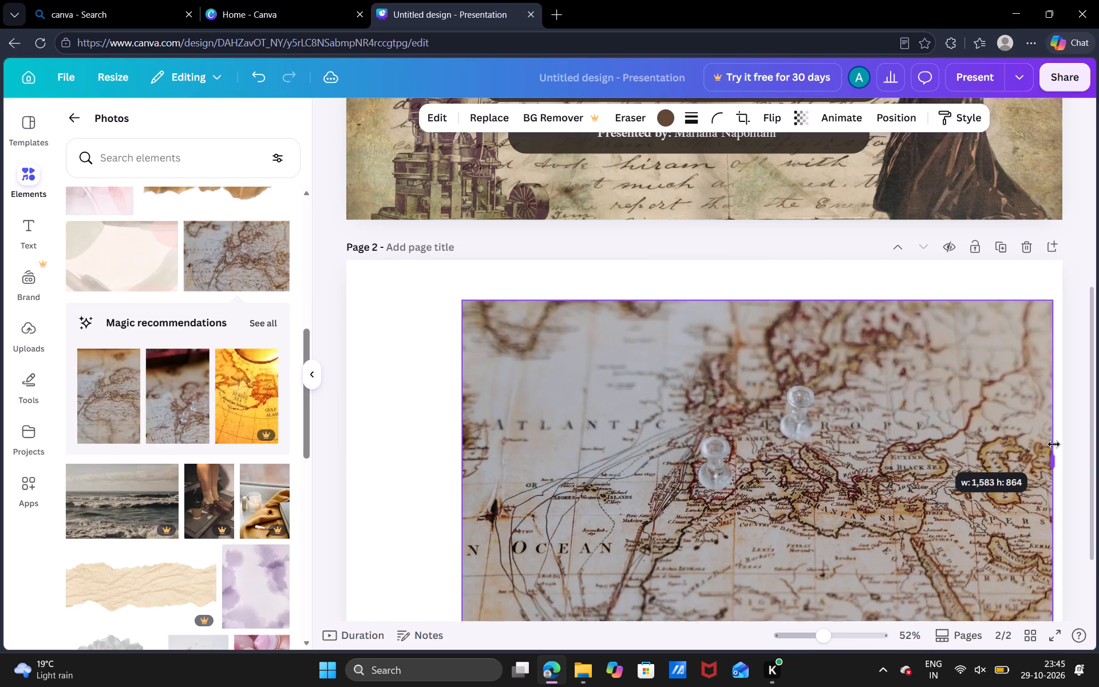
drag(1054, 444, 938, 443)
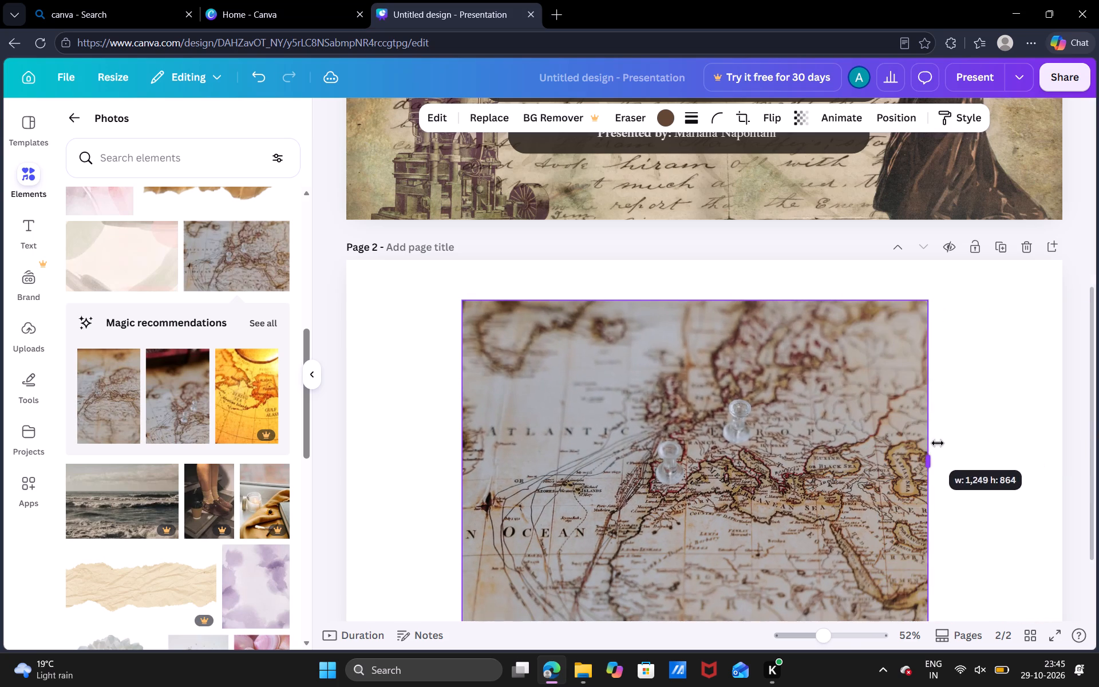
drag(938, 443, 952, 434)
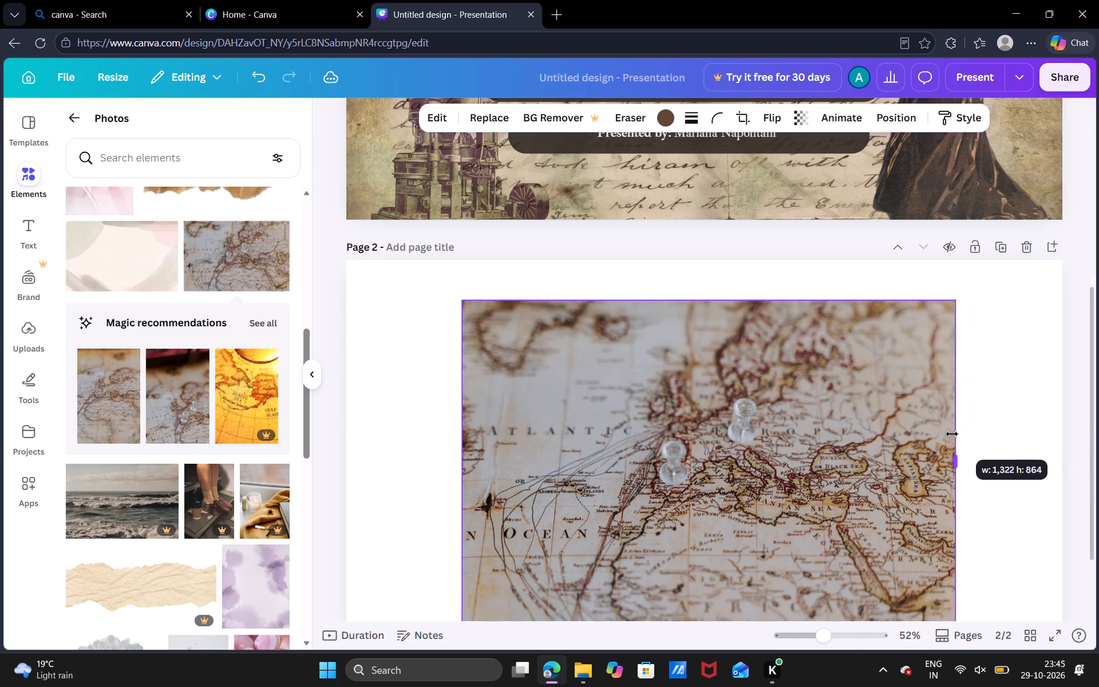
drag(952, 434, 947, 430)
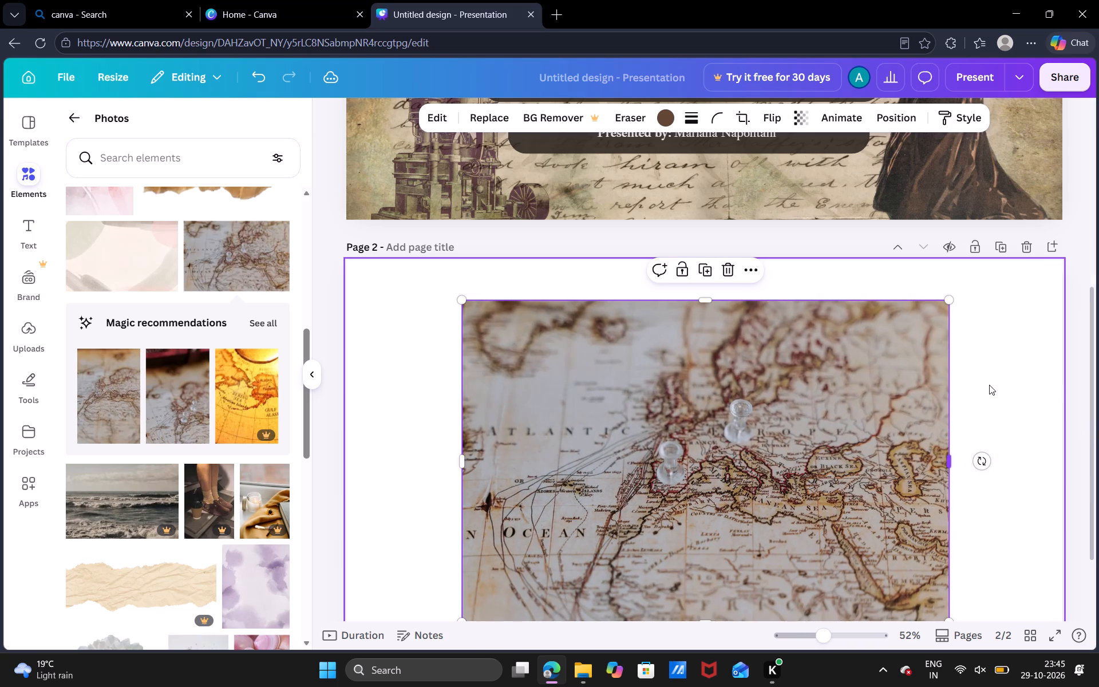
click(990, 384)
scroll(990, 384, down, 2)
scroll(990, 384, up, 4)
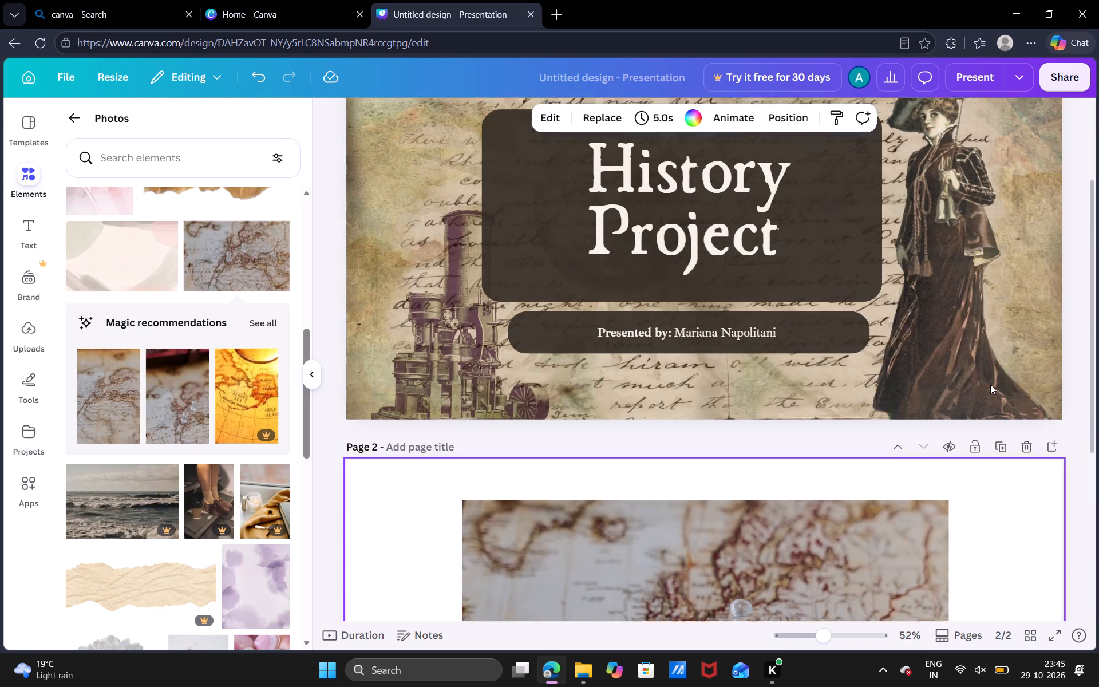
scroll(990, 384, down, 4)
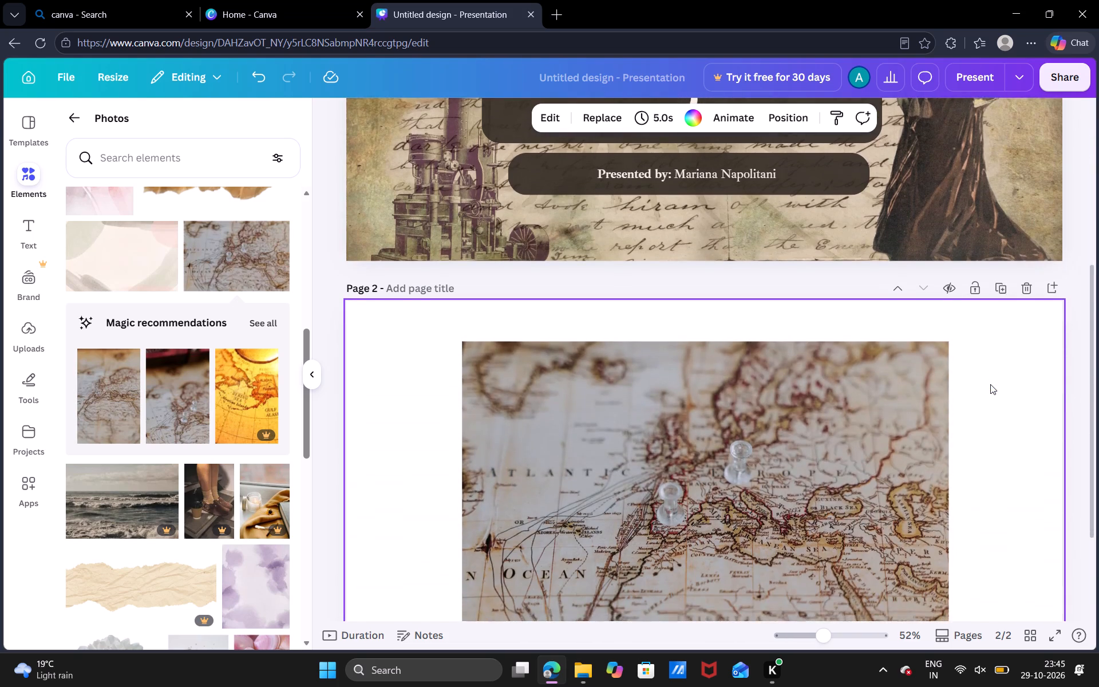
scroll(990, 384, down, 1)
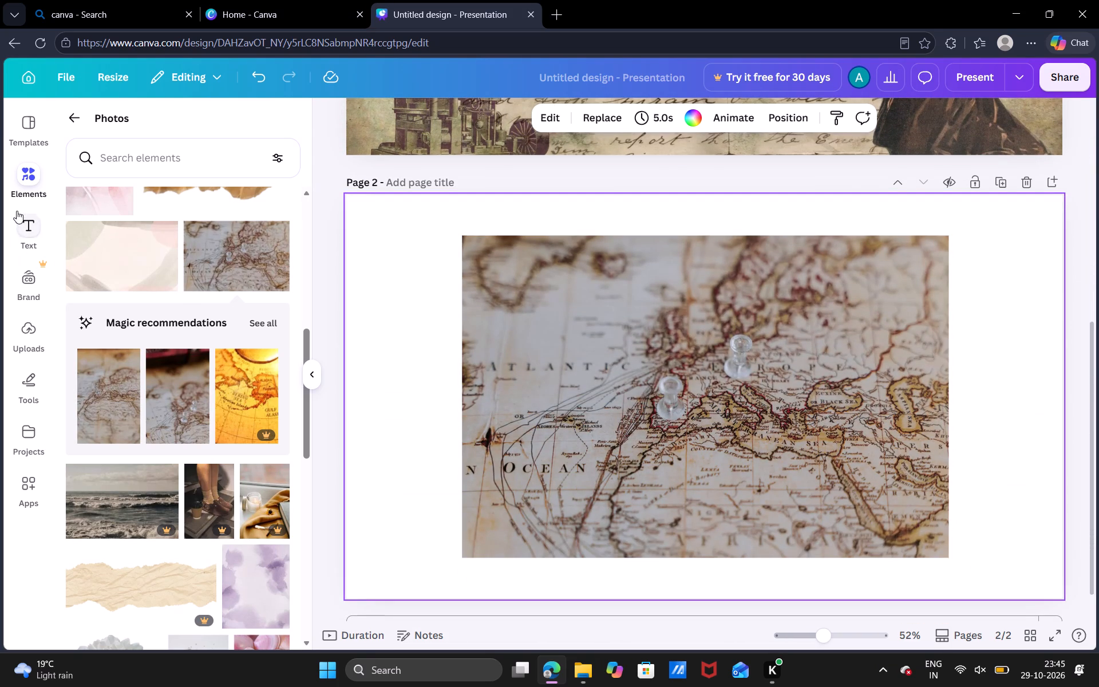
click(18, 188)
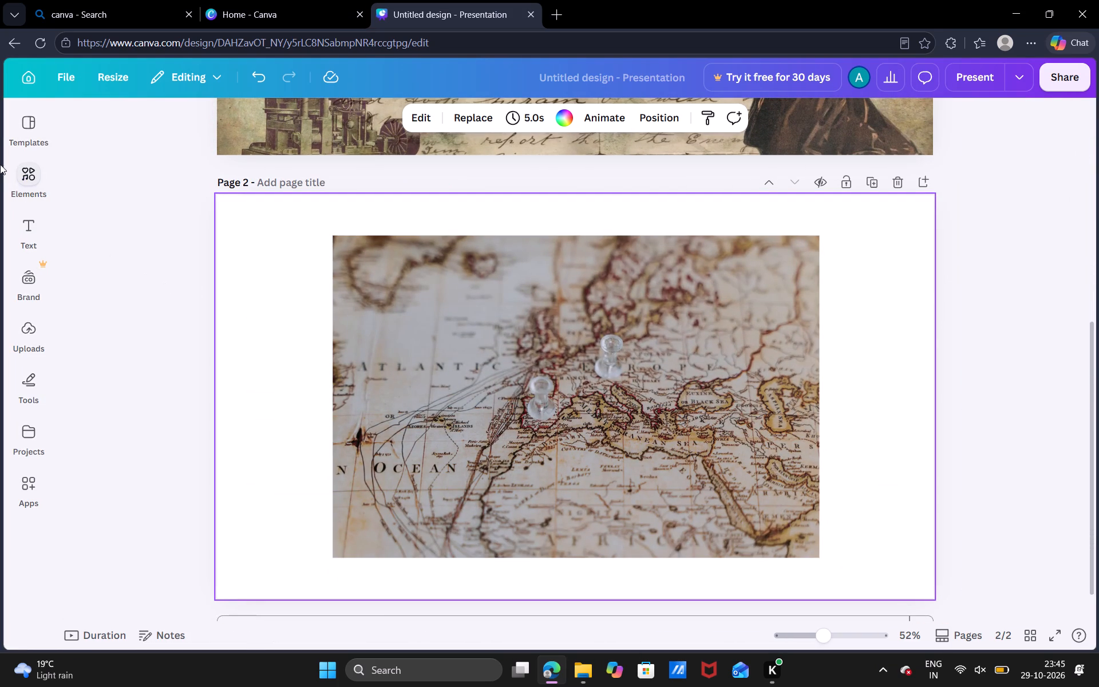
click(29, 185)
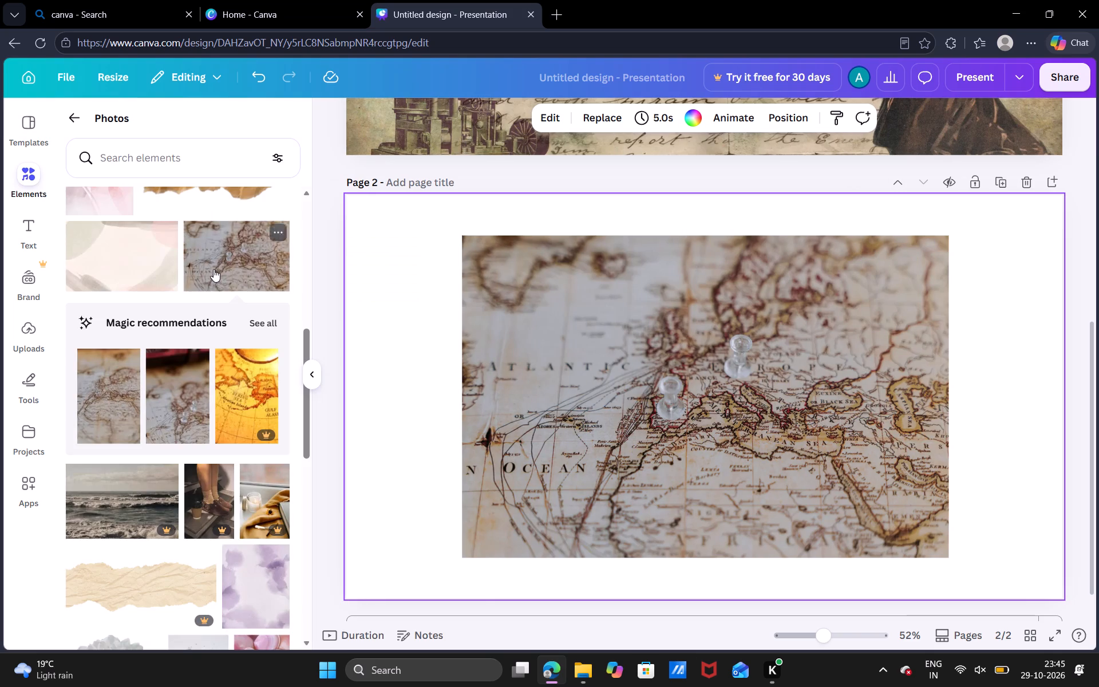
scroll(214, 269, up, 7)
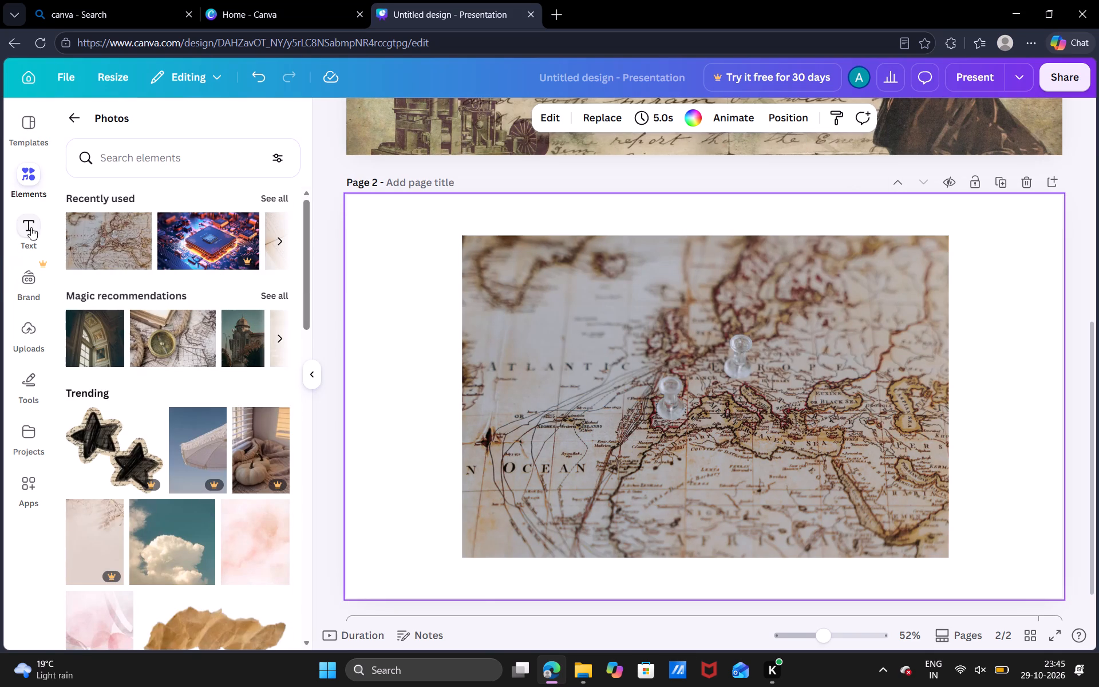
Draw a rounded rectangle about 930 by 410 px over the middle of the map photo on page 2.
click(34, 387)
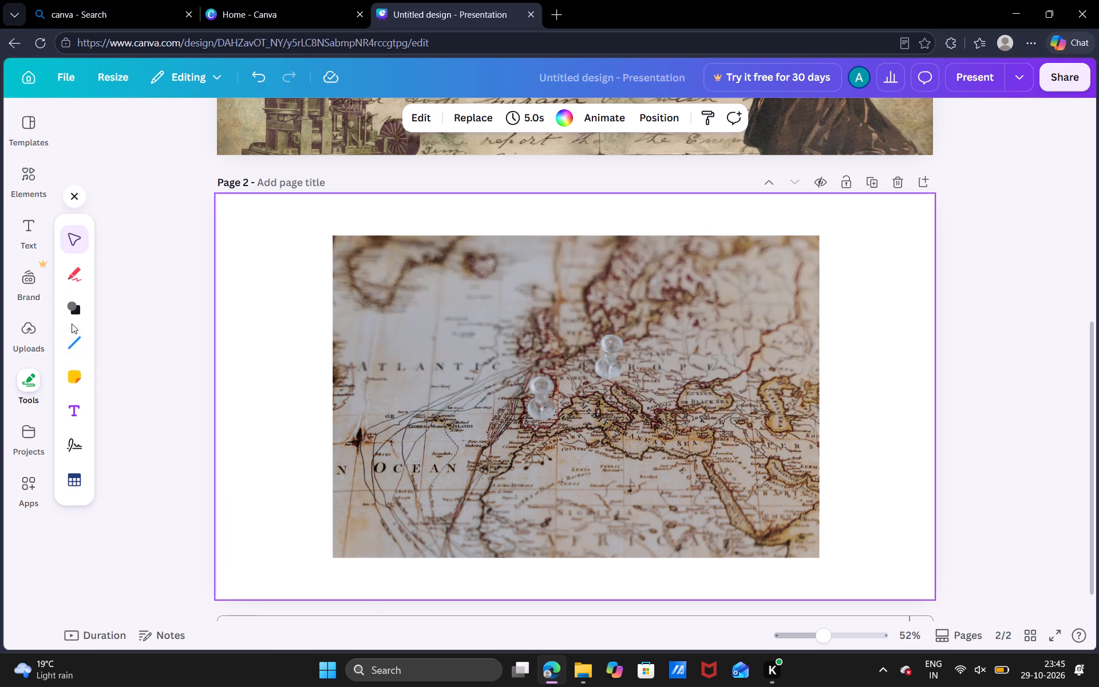
click(81, 316)
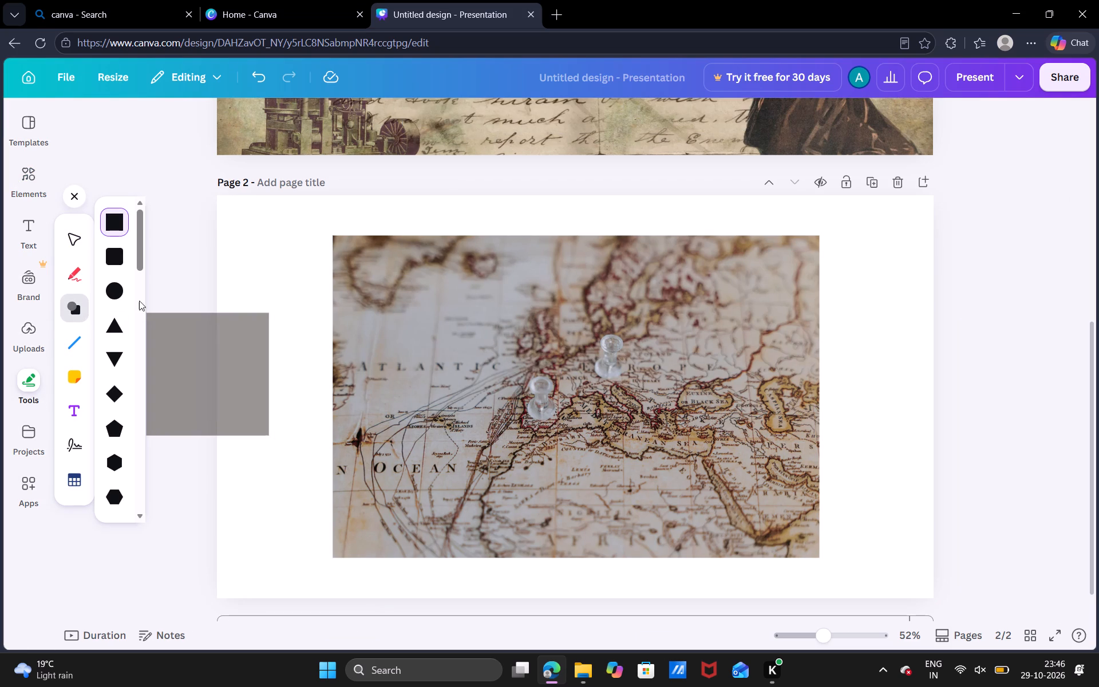
click(117, 269)
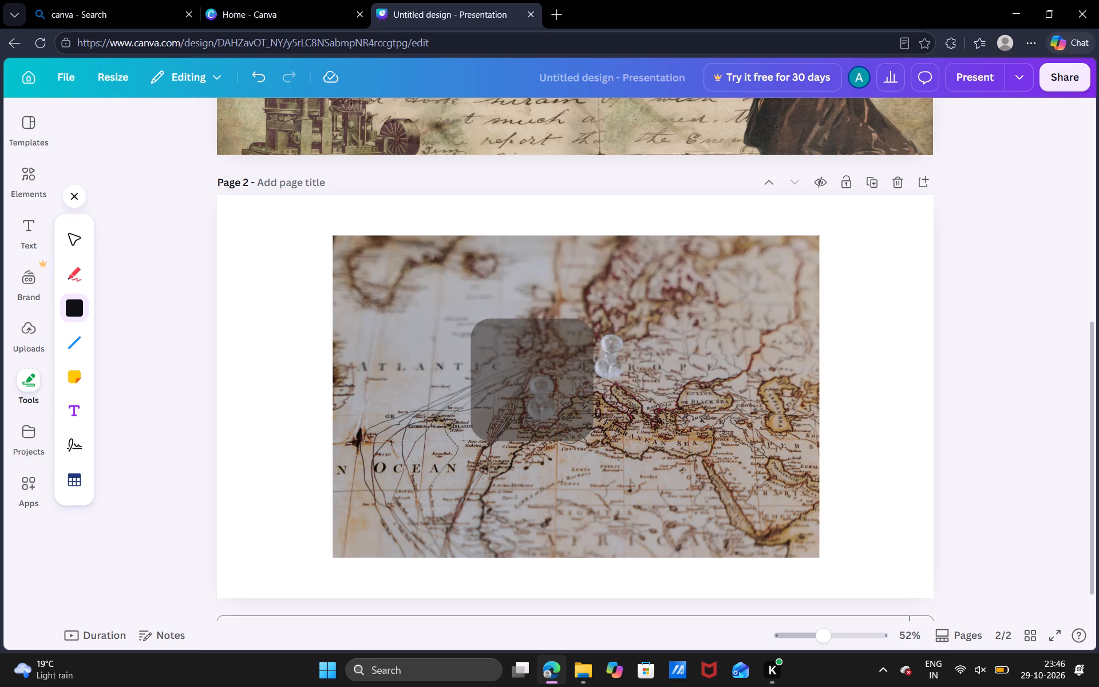
drag(416, 303, 489, 319)
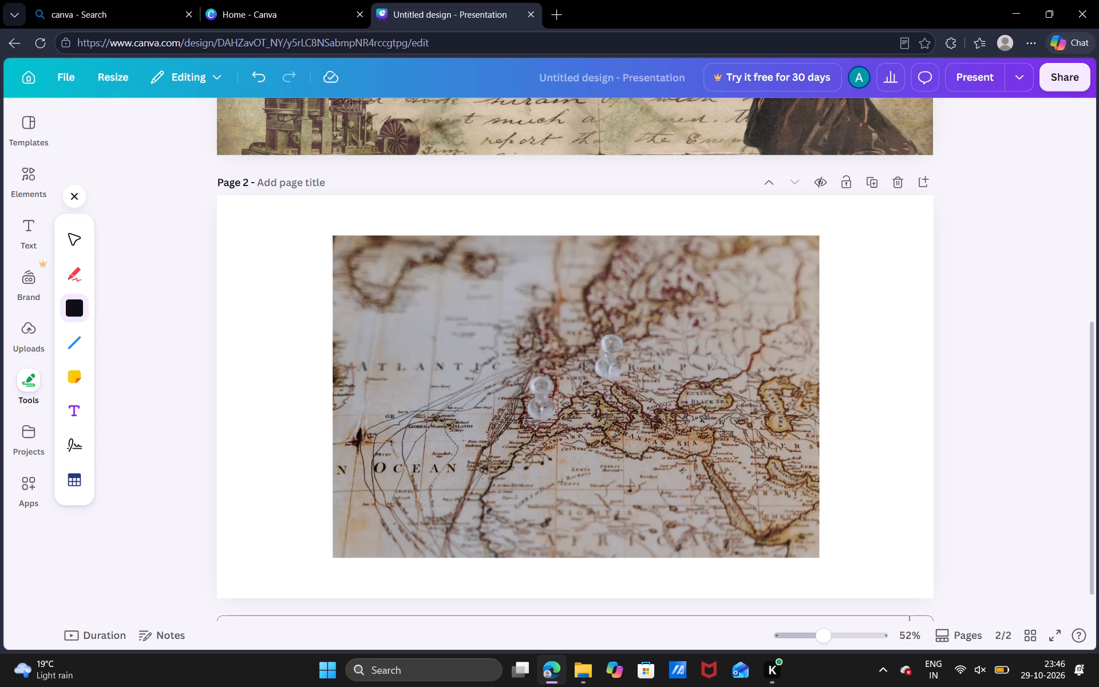
drag(489, 319, 743, 436)
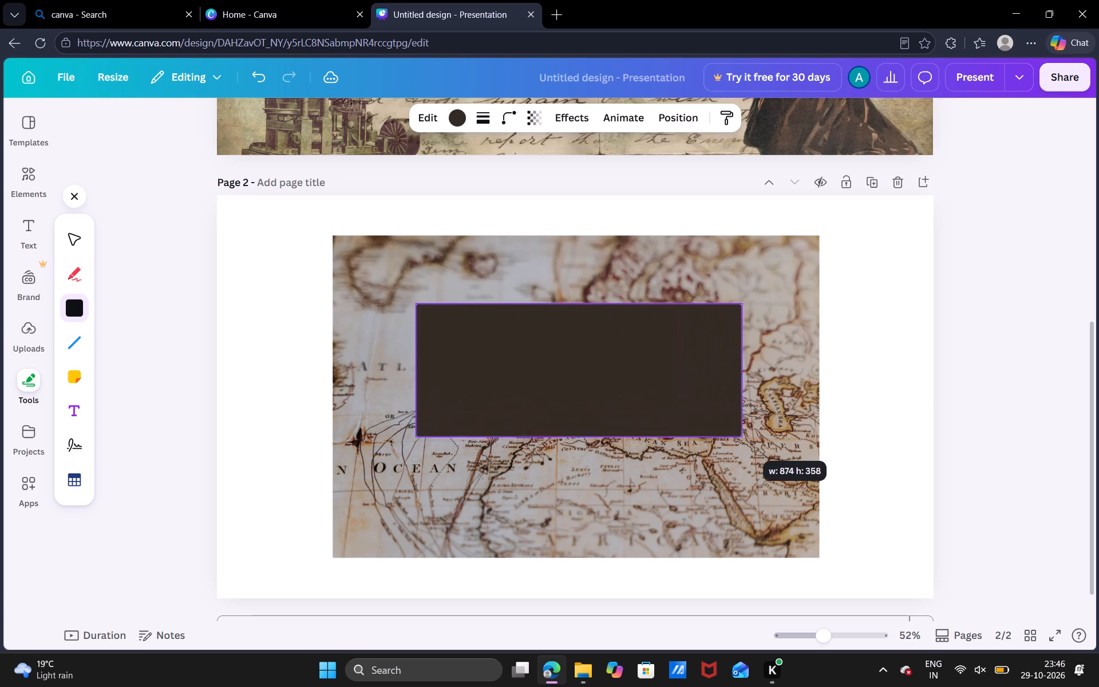
drag(743, 436, 764, 452)
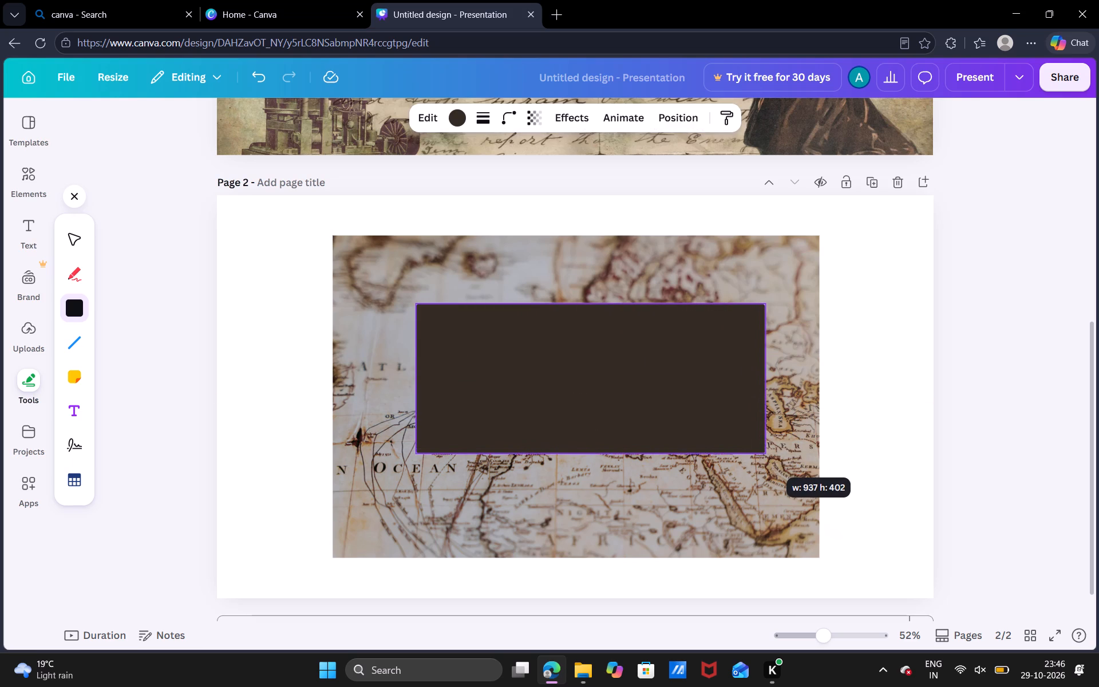
drag(764, 452, 763, 455)
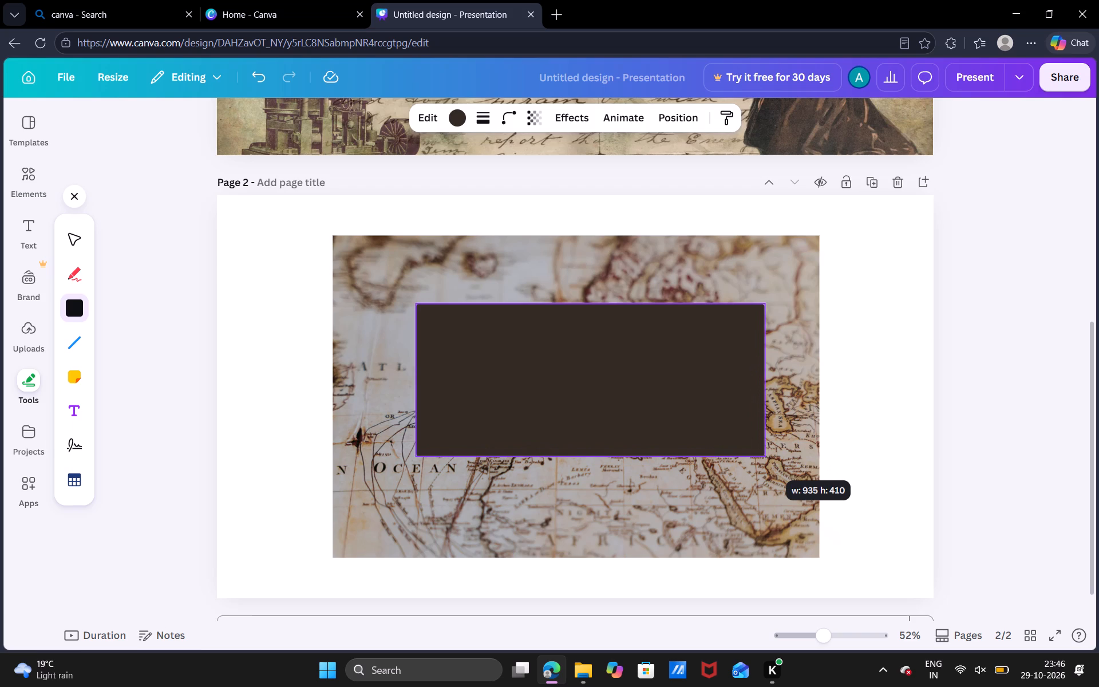
drag(763, 455, 760, 454)
click(911, 389)
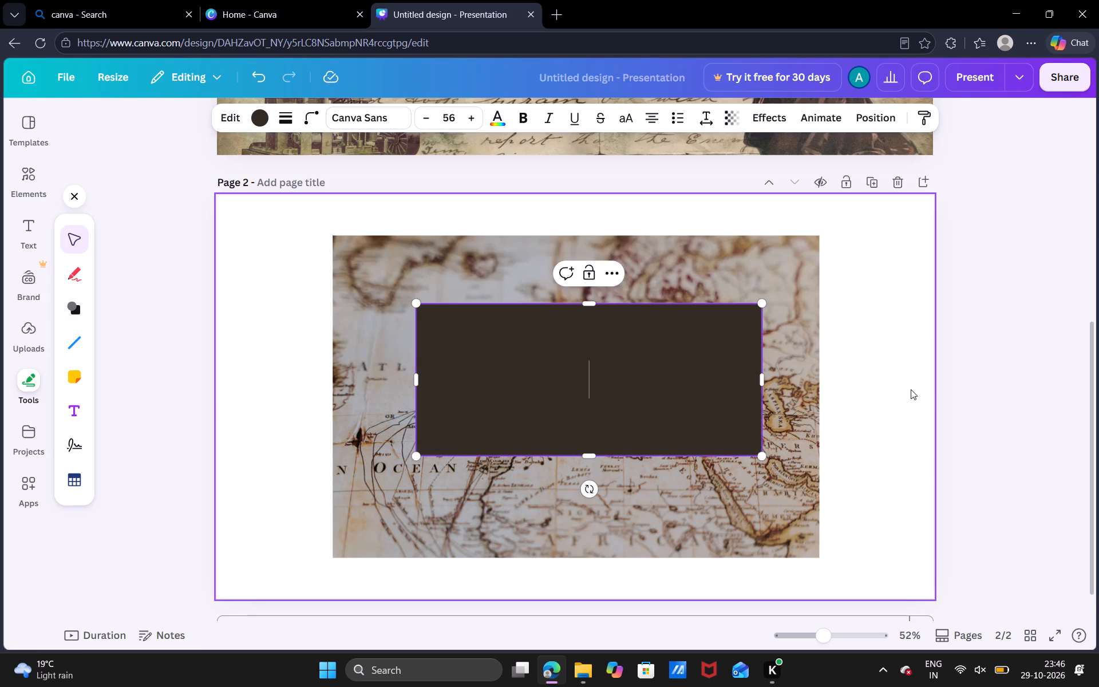
Compare the title box on the History Project cover with the dark rectangle on page 2.
scroll(911, 389, up, 5)
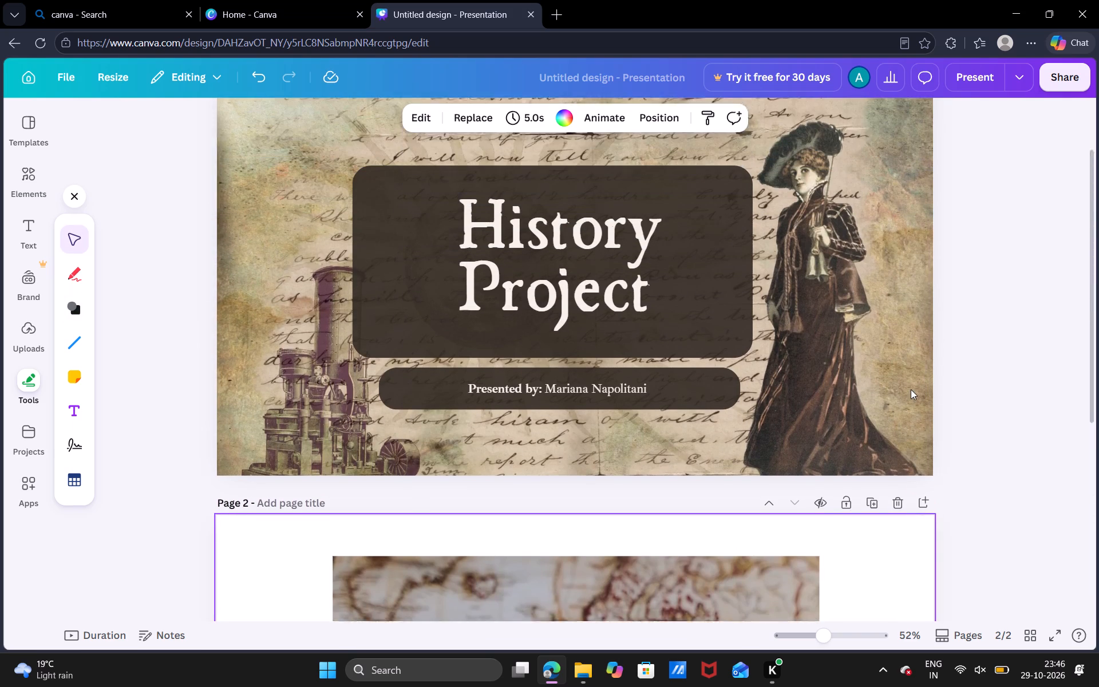
scroll(911, 389, down, 4)
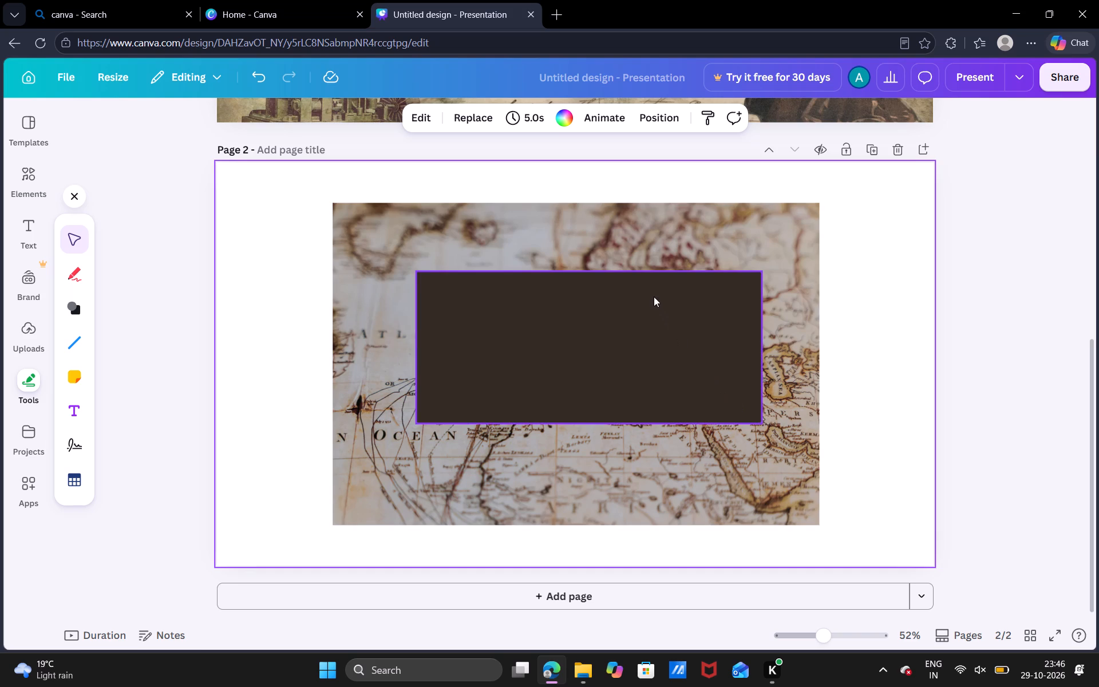
scroll(645, 274, up, 6)
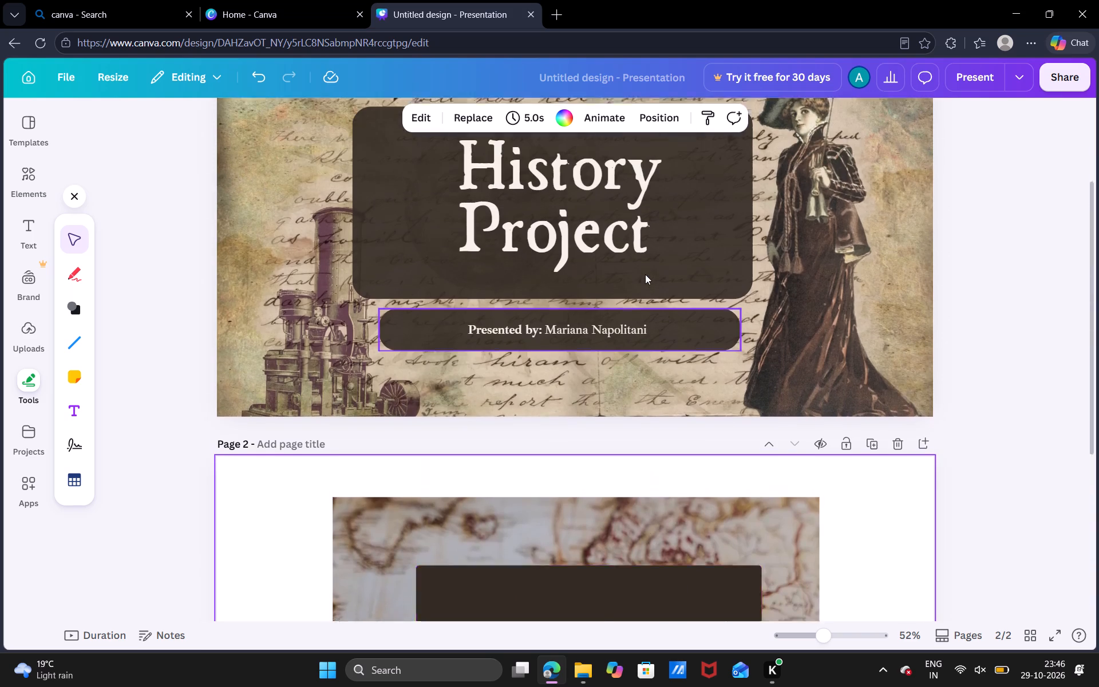
scroll(645, 274, up, 1)
scroll(645, 274, down, 3)
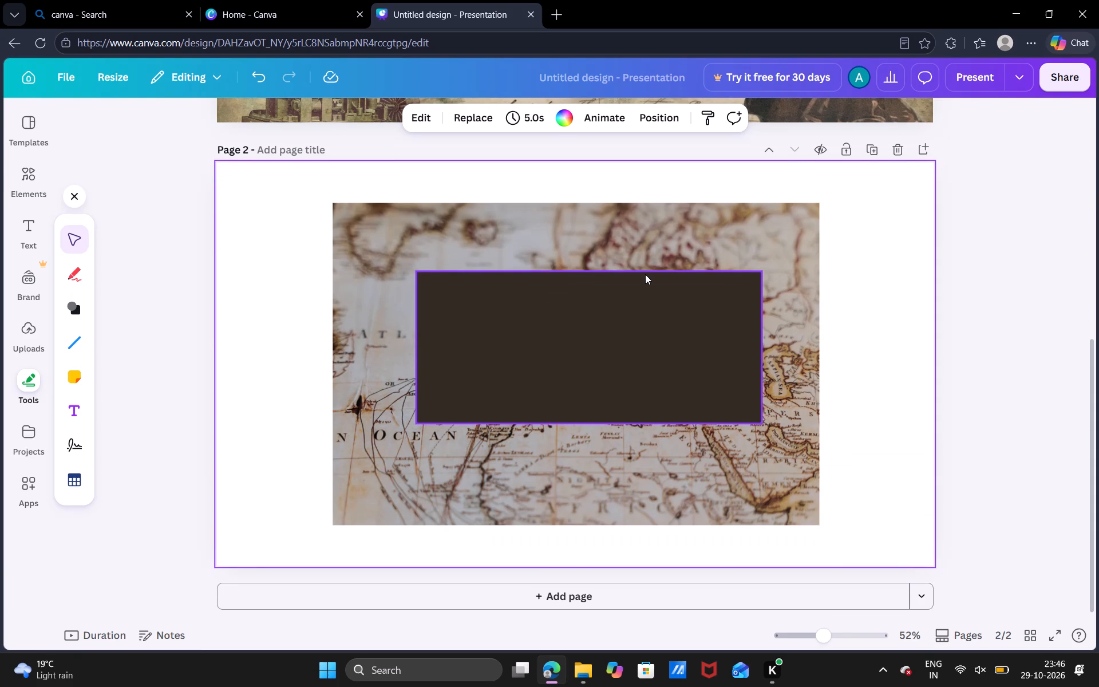
scroll(645, 274, up, 4)
scroll(645, 274, down, 5)
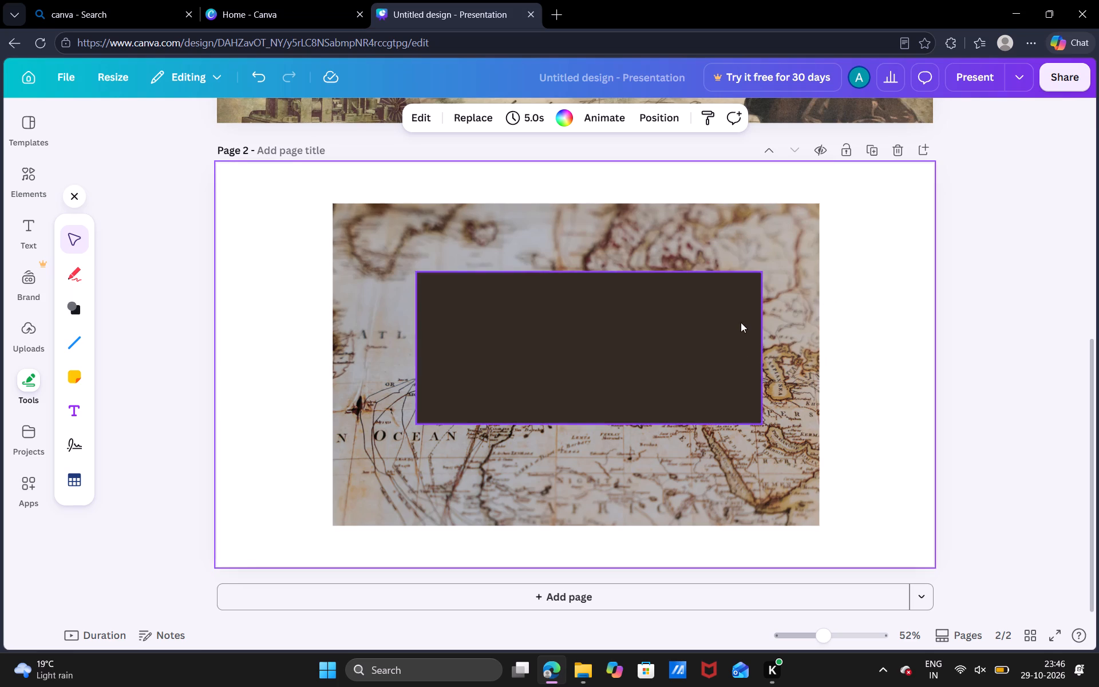
Extend the dark rectangle on page 2 downward to a height of about 440 px and widen it on both sides.
click(919, 299)
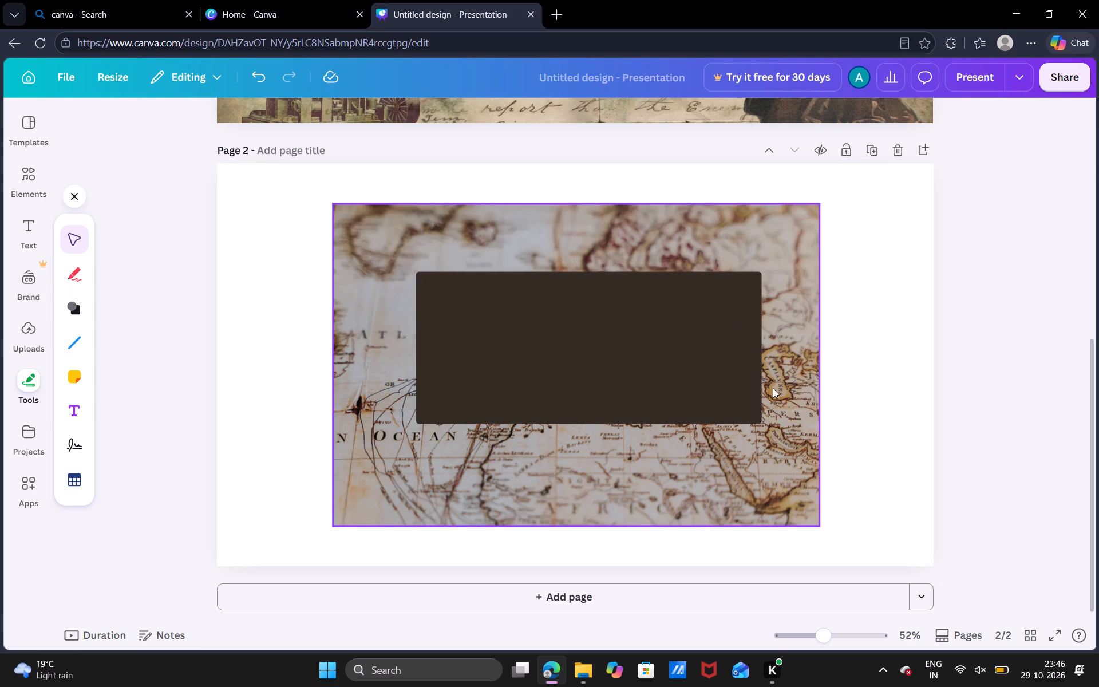
click(736, 383)
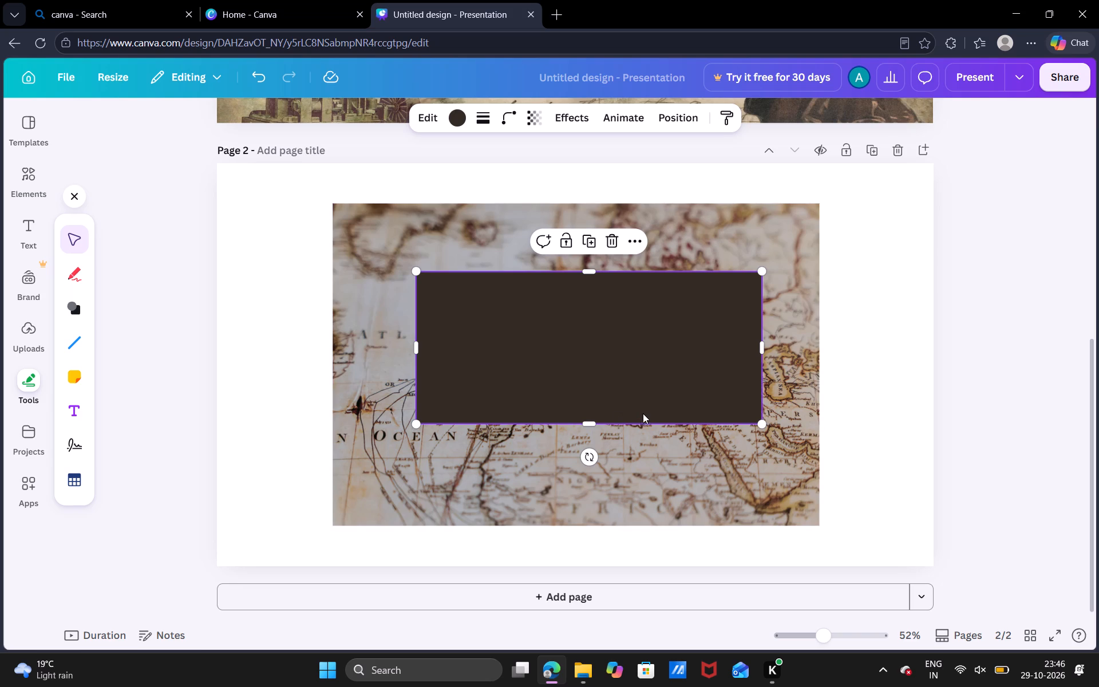
drag(638, 419, 638, 432)
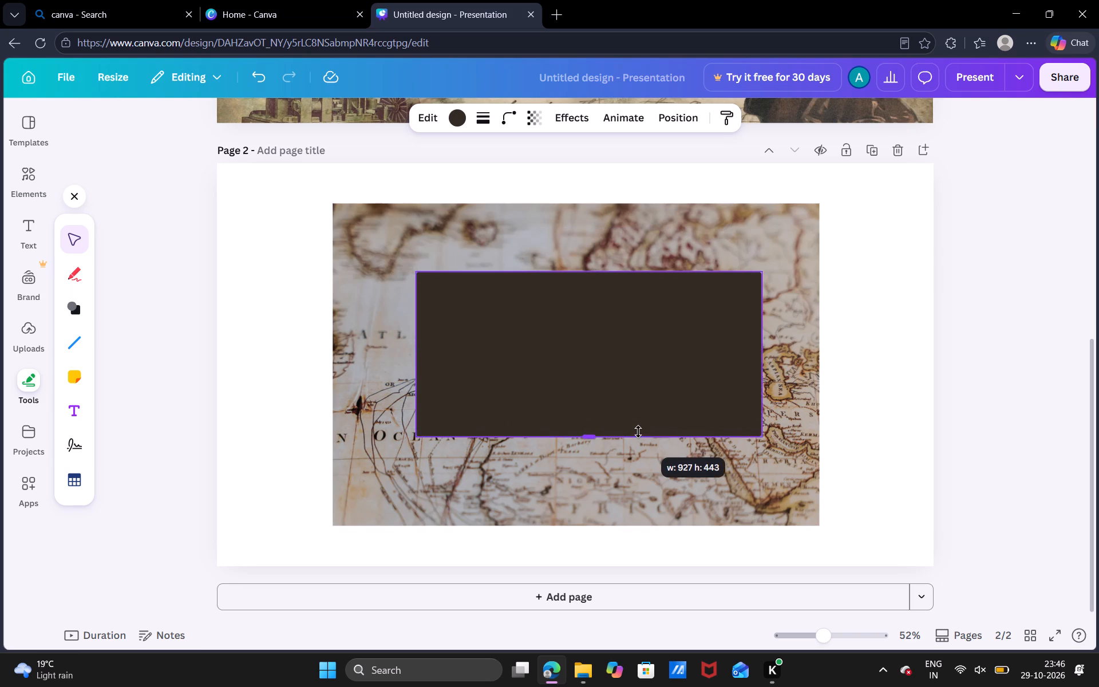
drag(638, 432, 638, 431)
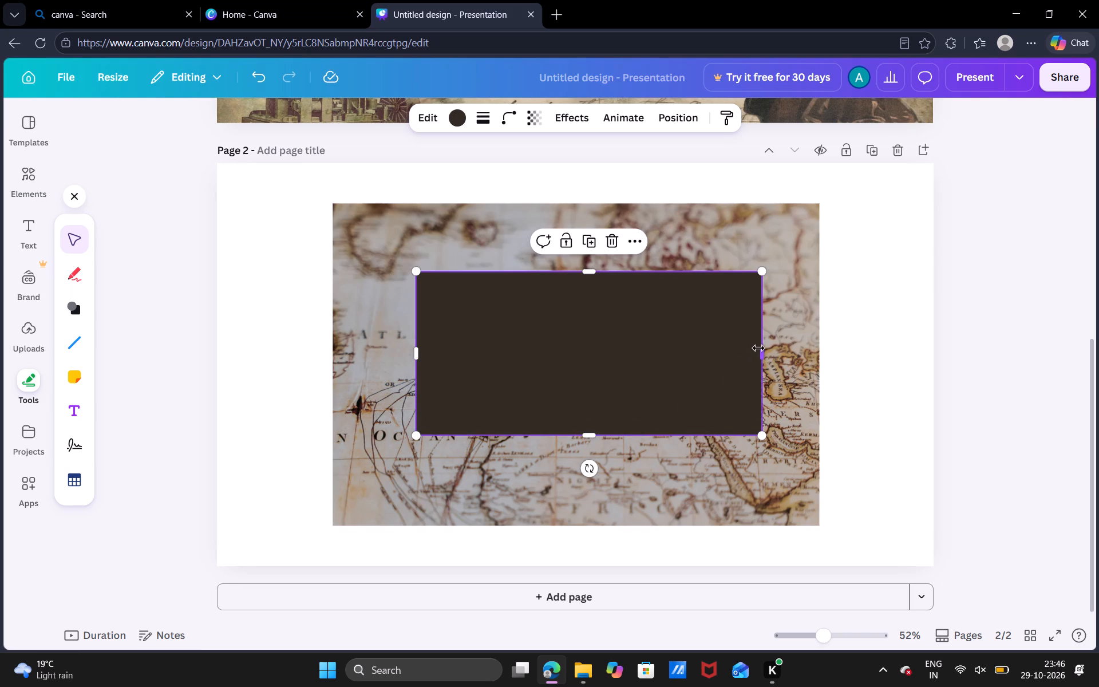
drag(758, 348, 770, 346)
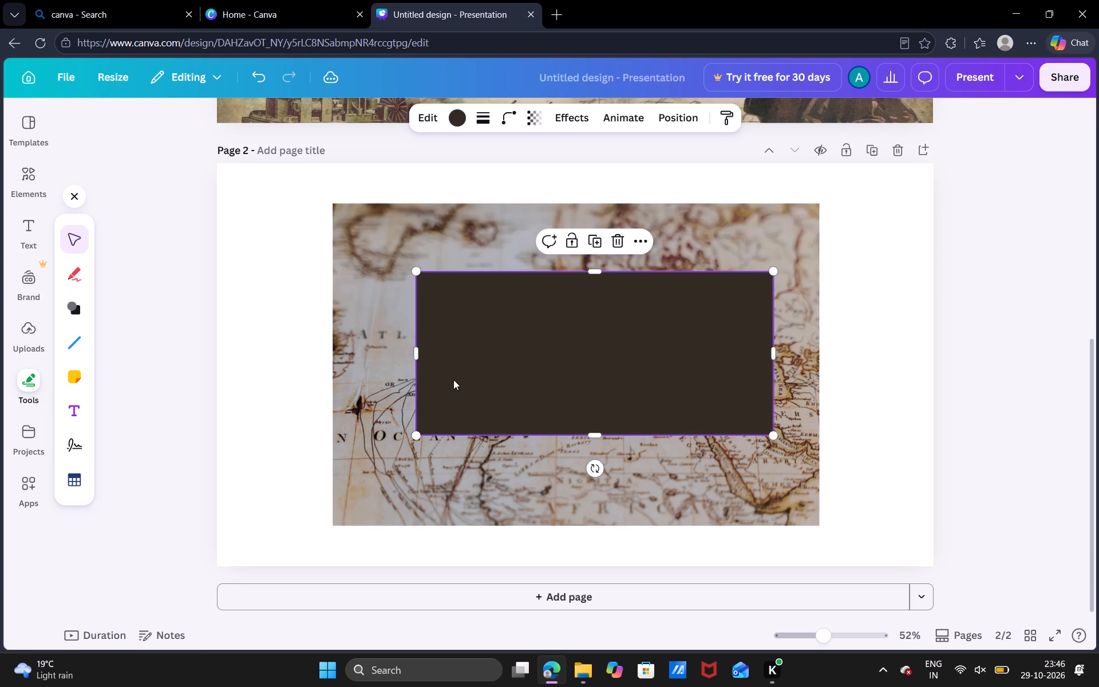
drag(416, 353, 388, 357)
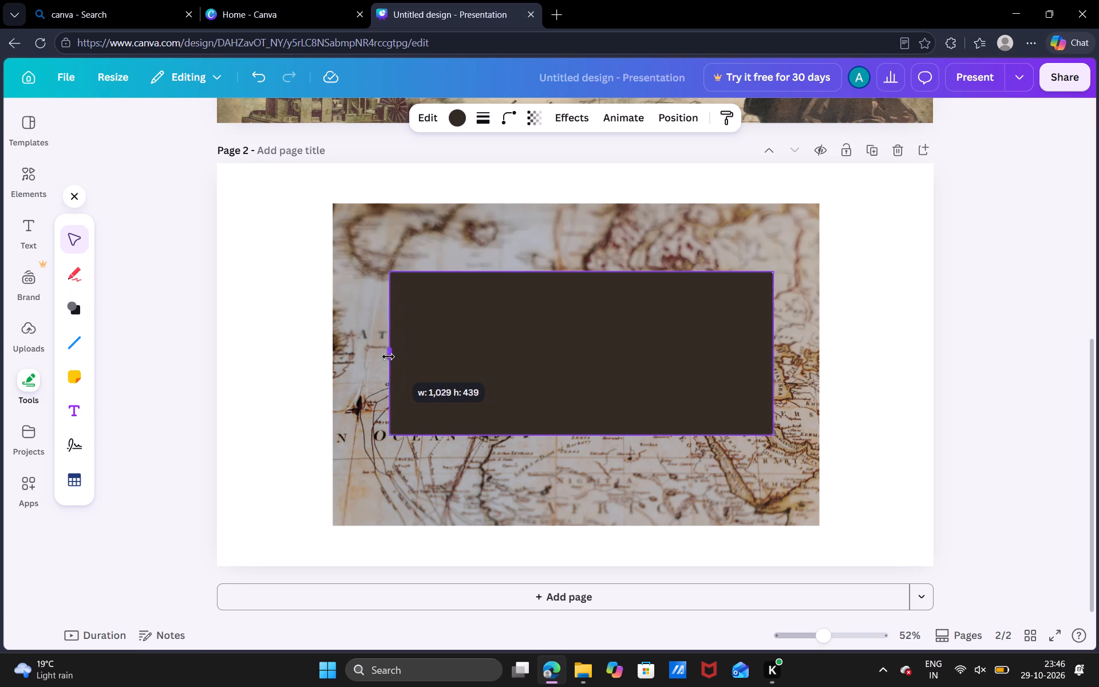
drag(388, 357, 372, 360)
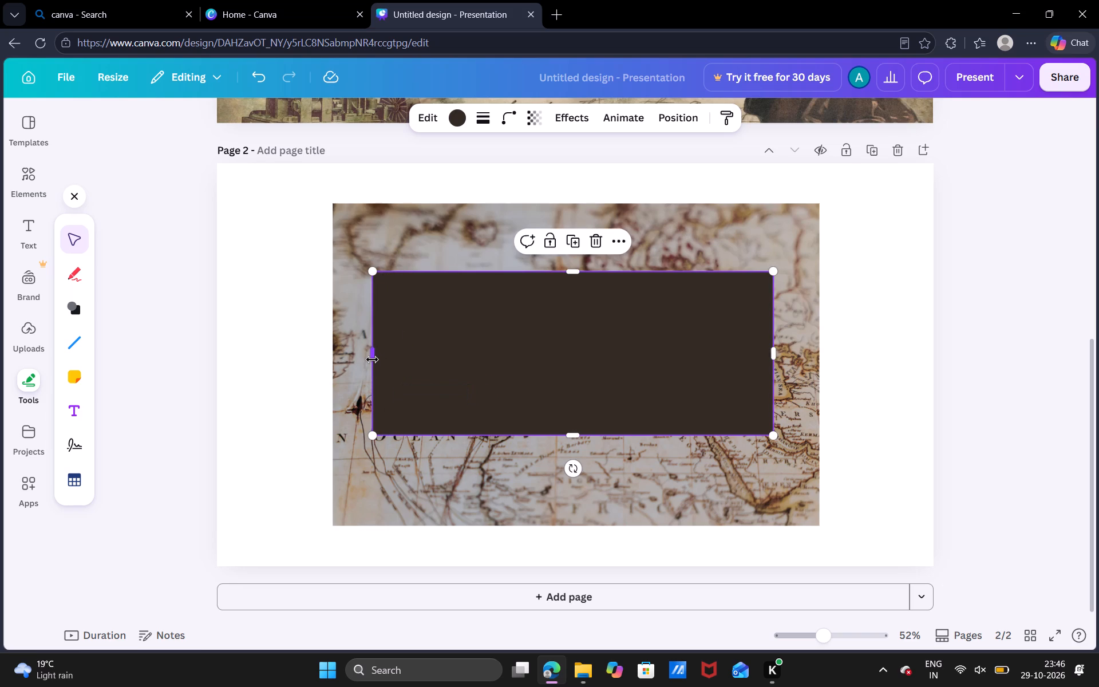
click(857, 210)
Make the dark rectangle on page 2 taller by extending its top edge upward and its bottom edge downward.
scroll(857, 210, up, 2)
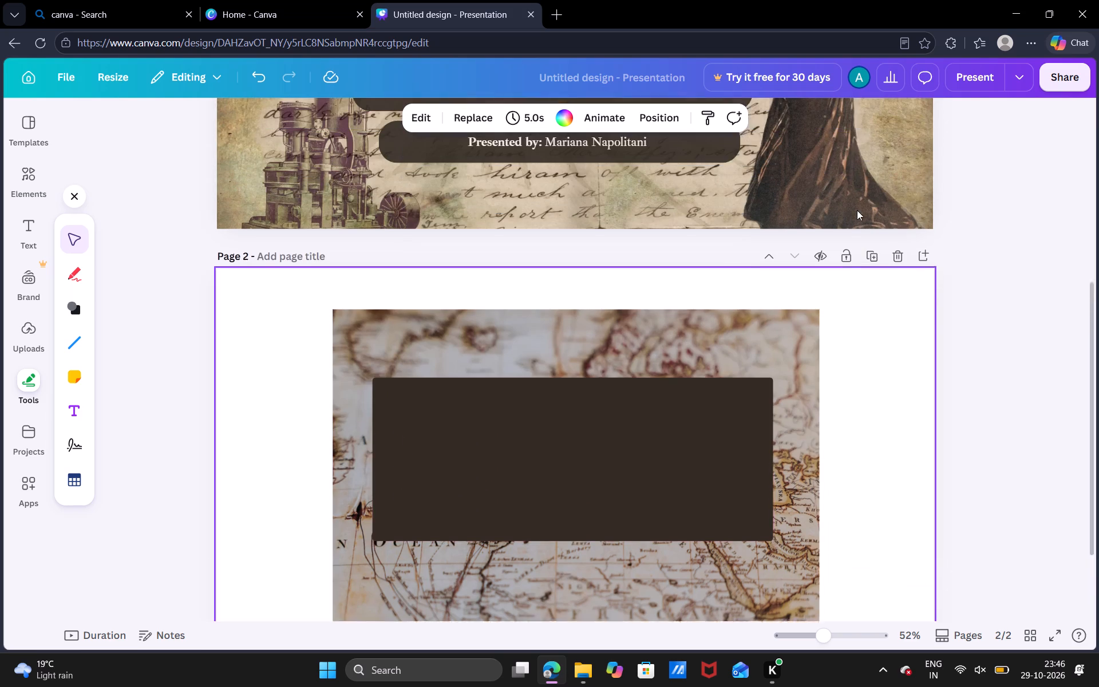
scroll(857, 210, up, 6)
scroll(857, 210, down, 6)
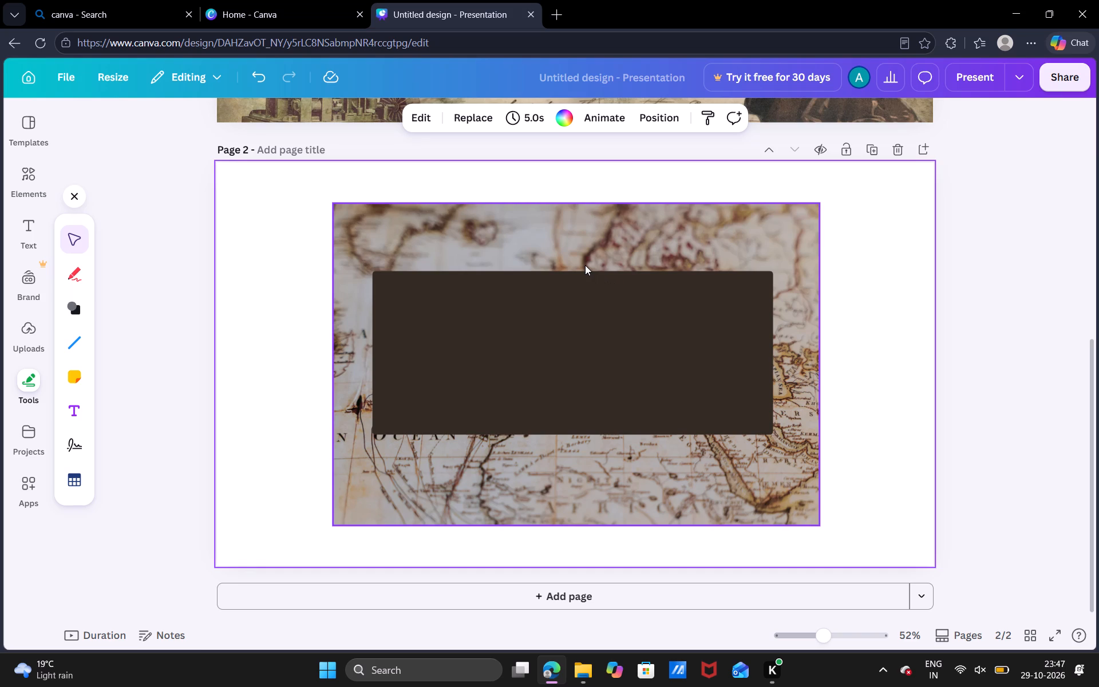
click(598, 298)
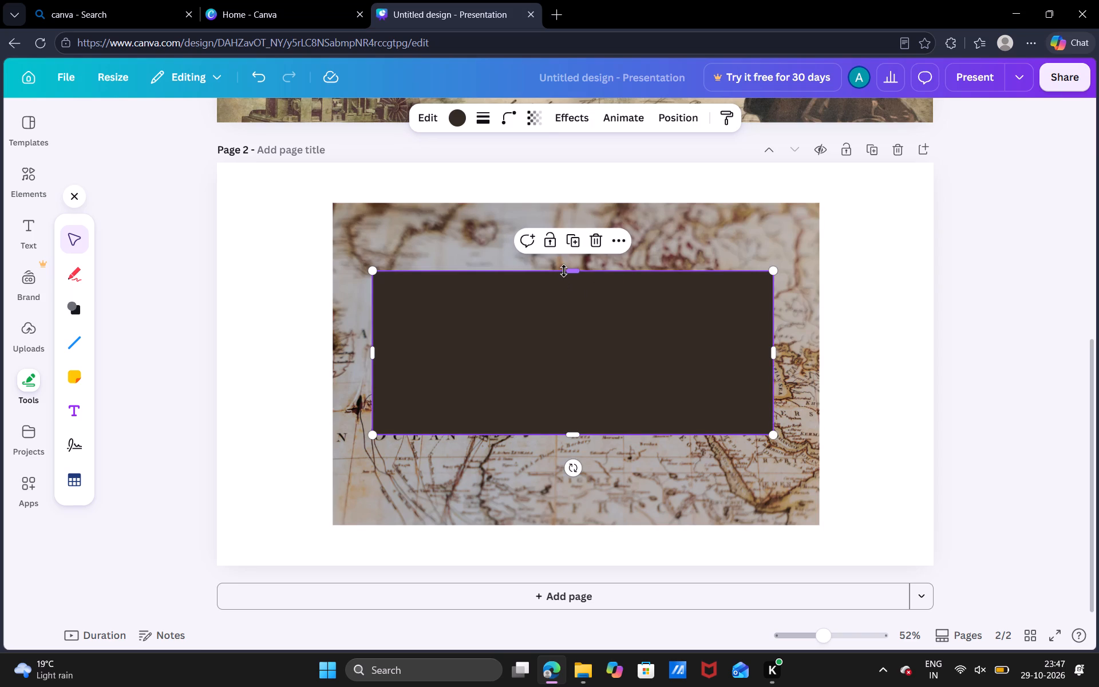
drag(564, 271, 558, 254)
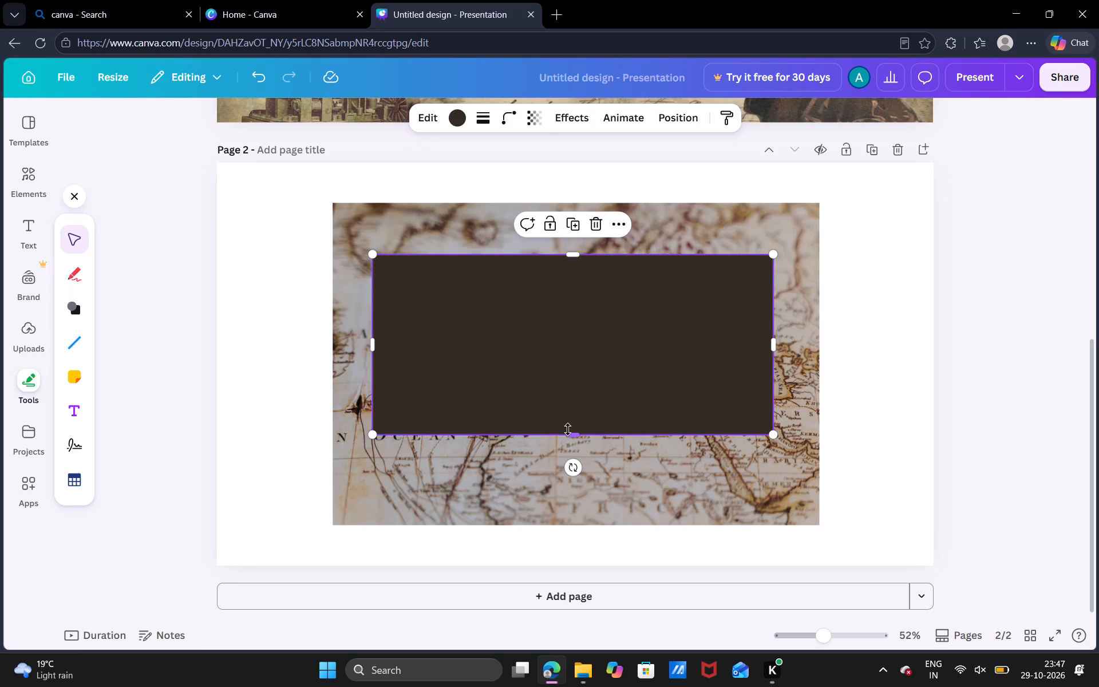
drag(568, 429, 569, 455)
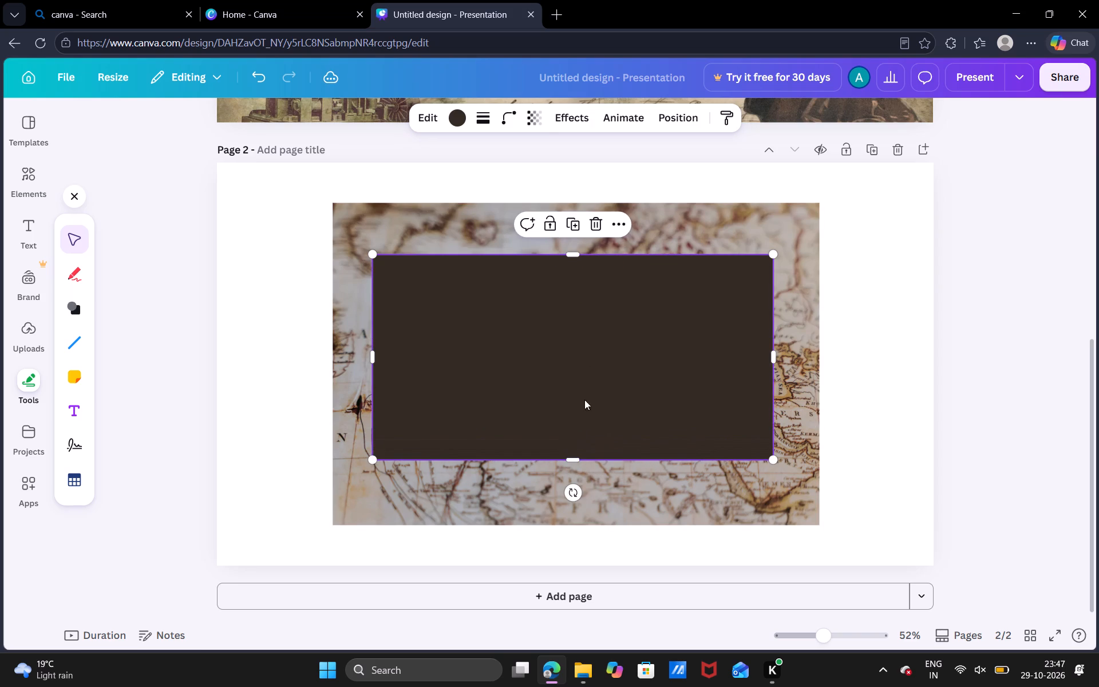
Centre the dark rectangle horizontally and vertically on page 2.
drag(584, 390, 583, 397)
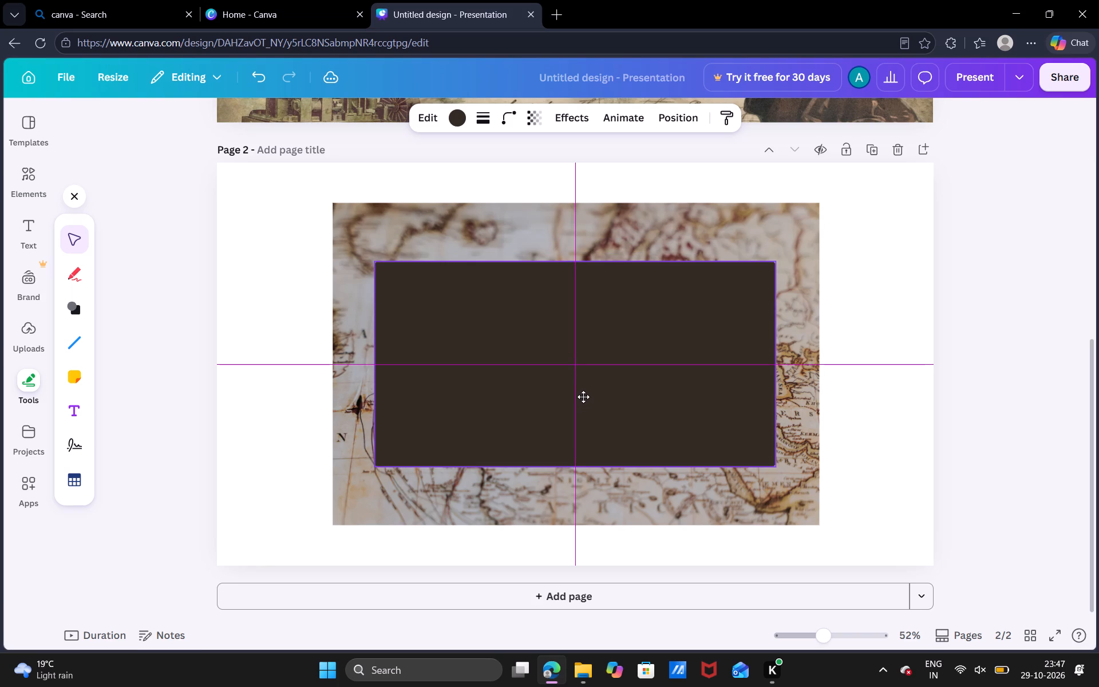
drag(583, 397, 583, 397)
Start text inside the page 2 rectangle and set its text colour to the design's pale cream shade.
click(471, 330)
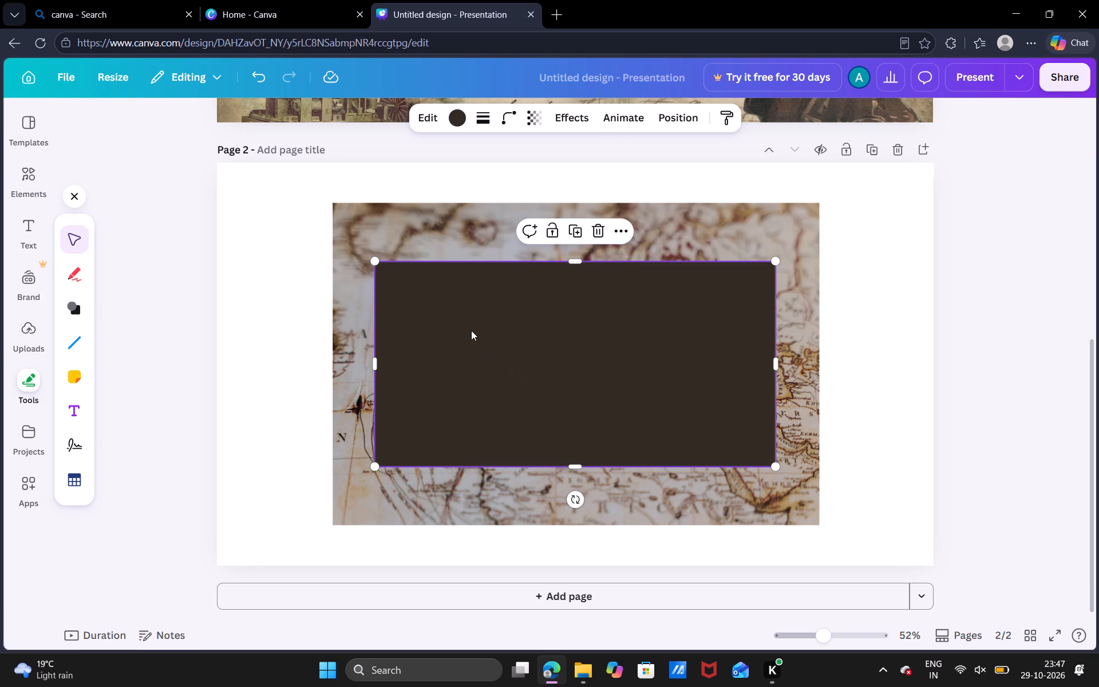
scroll(471, 330, up, 4)
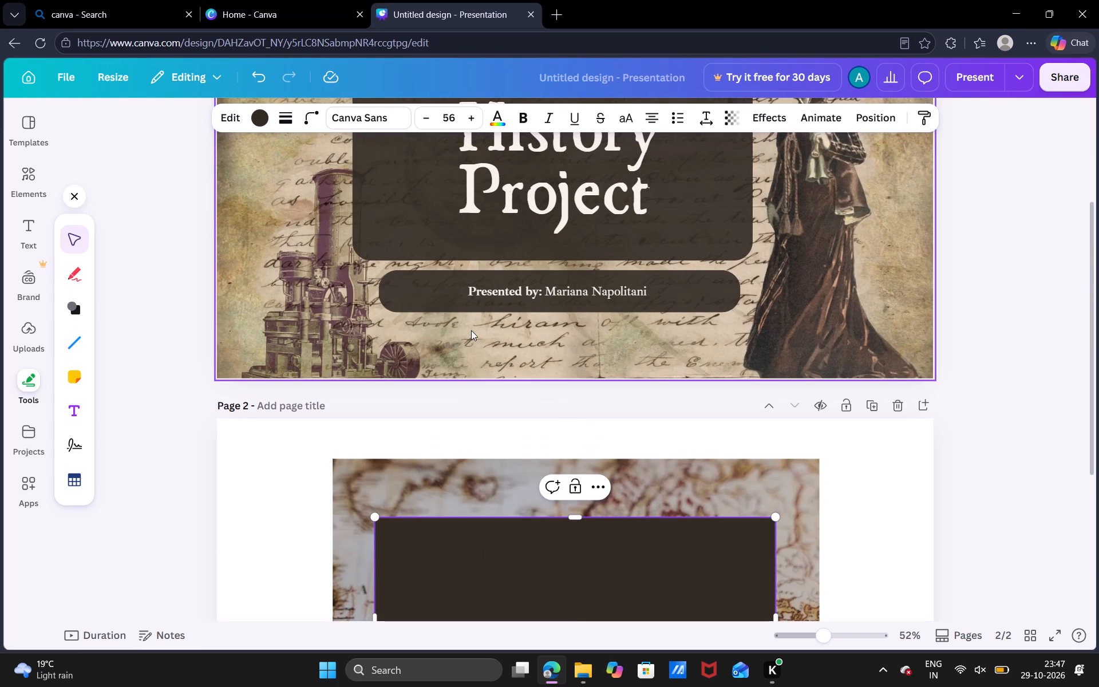
scroll(471, 330, down, 2)
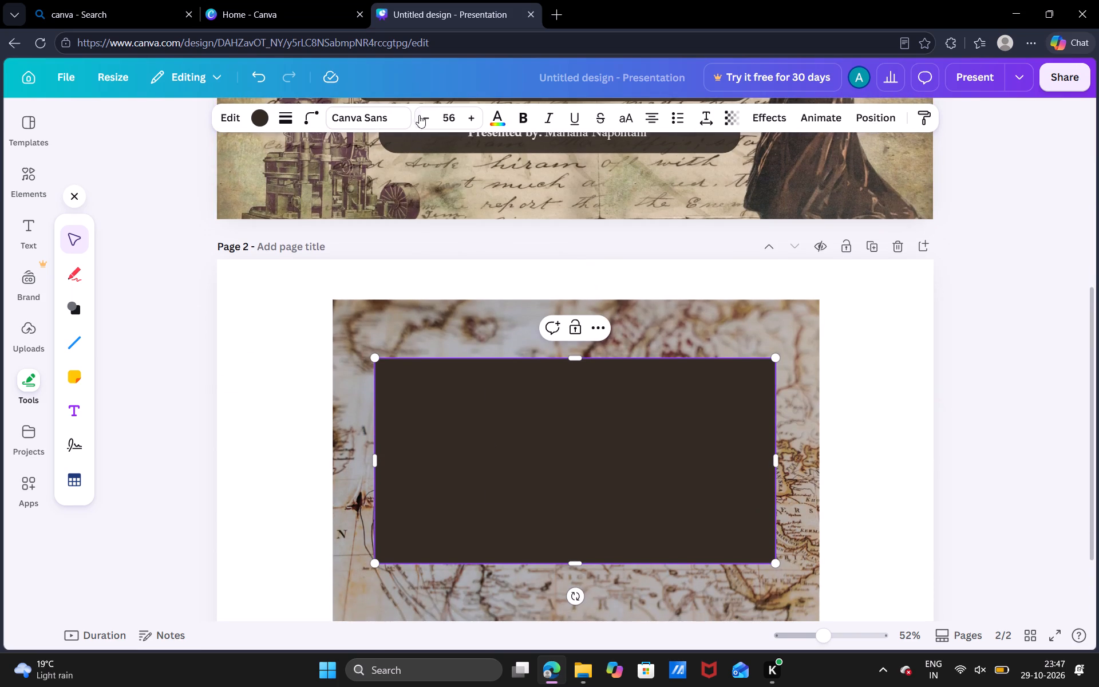
click(491, 119)
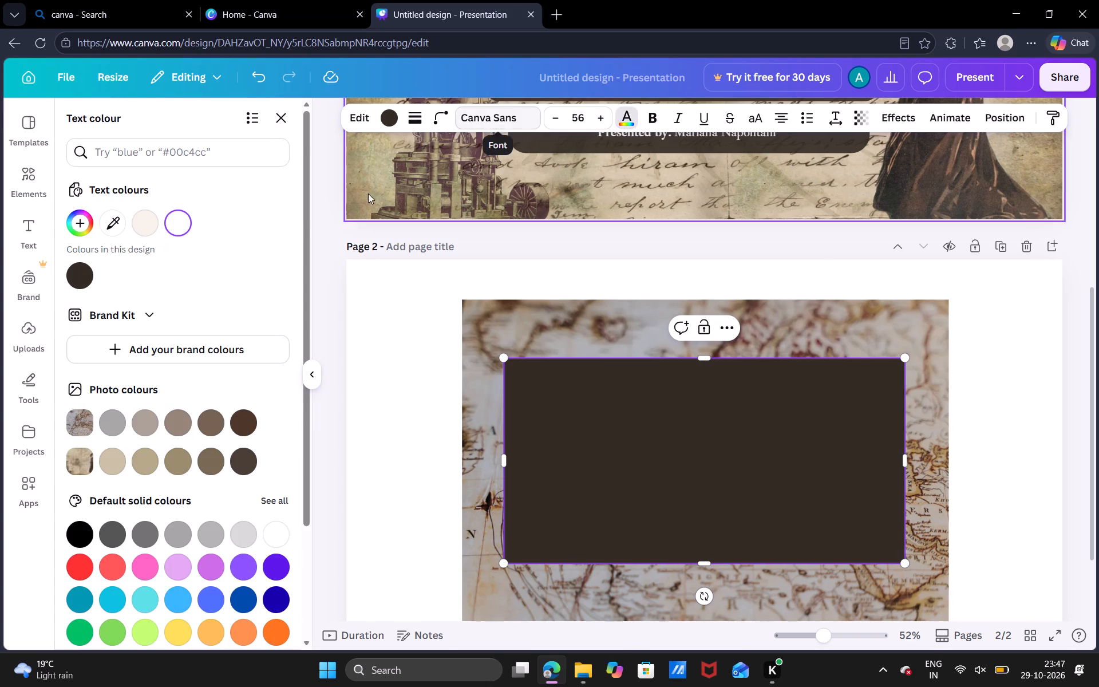
click(136, 219)
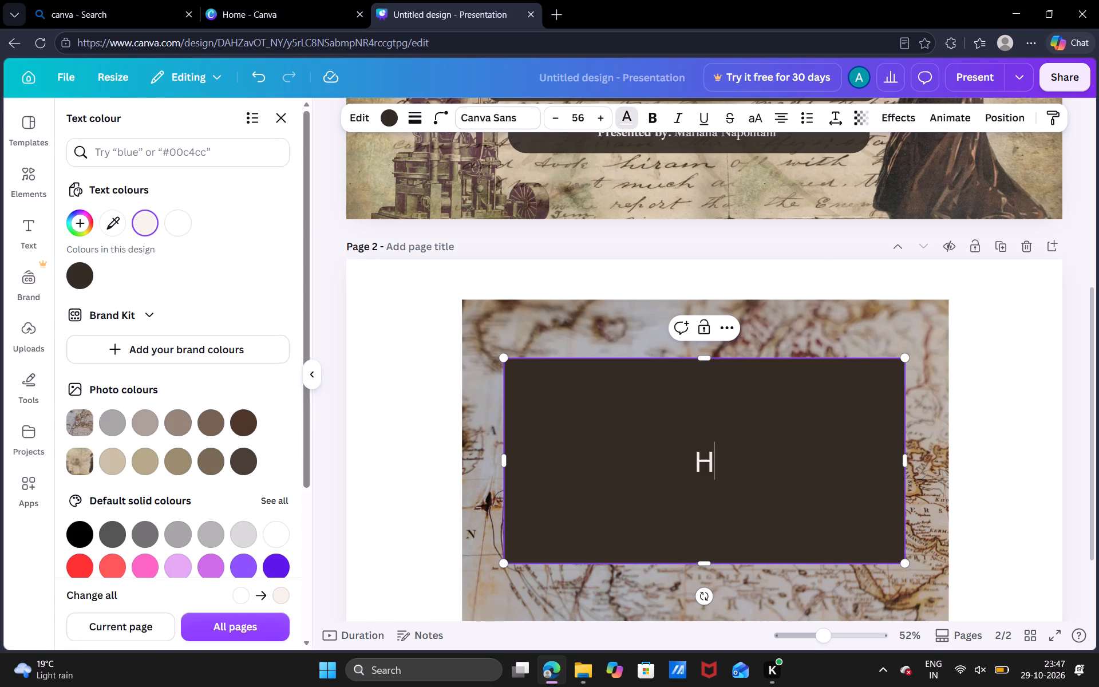
Enter the text HISTORY PROJECT in the page 2 rectangle, with each word on its own line.
text(STORY)
key(Return)
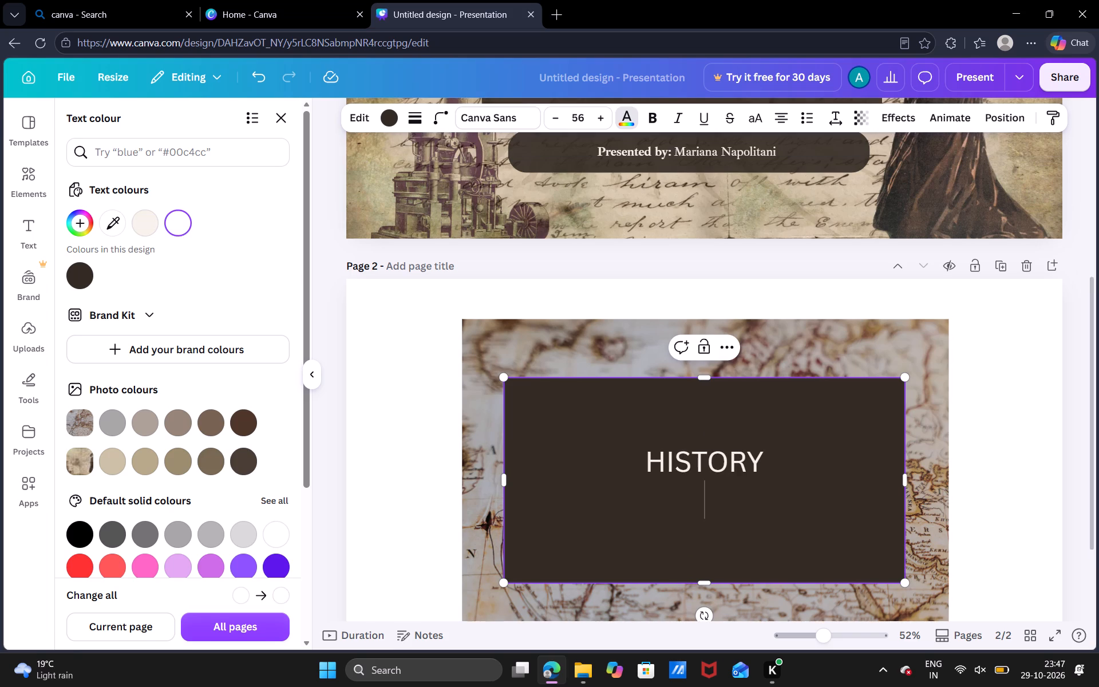
text(PROJECT)
Check the cover title's font and apply the same font, Chapbook, to the HISTORY line on page 2.
scroll(820, 378, up, 2)
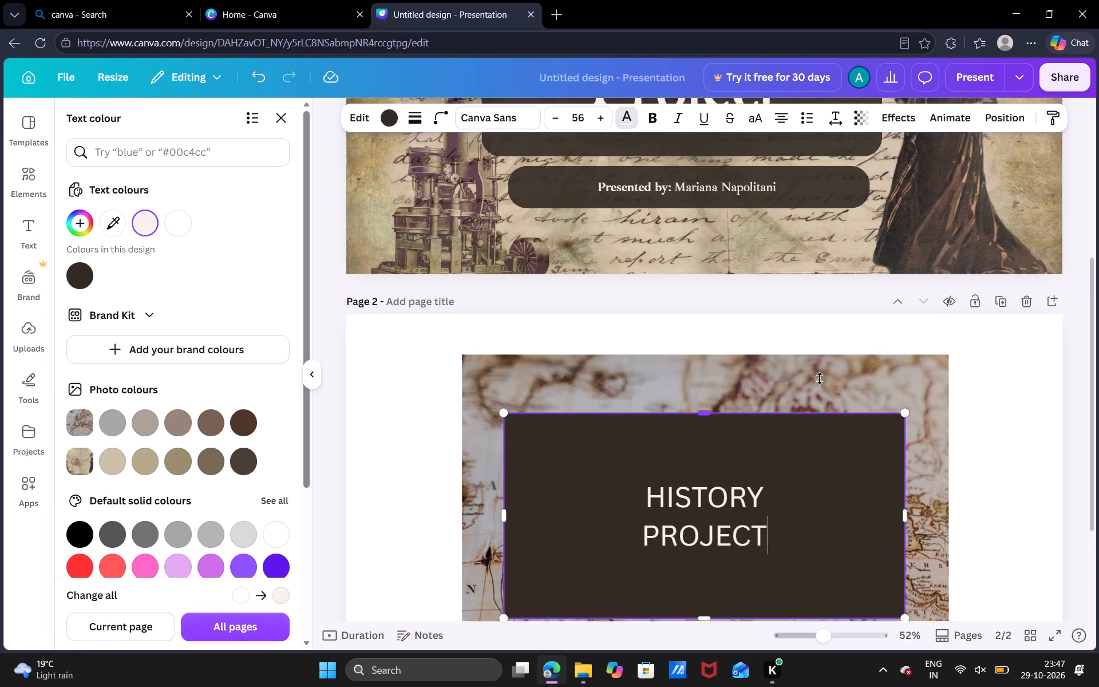
scroll(820, 378, up, 2)
click(705, 317)
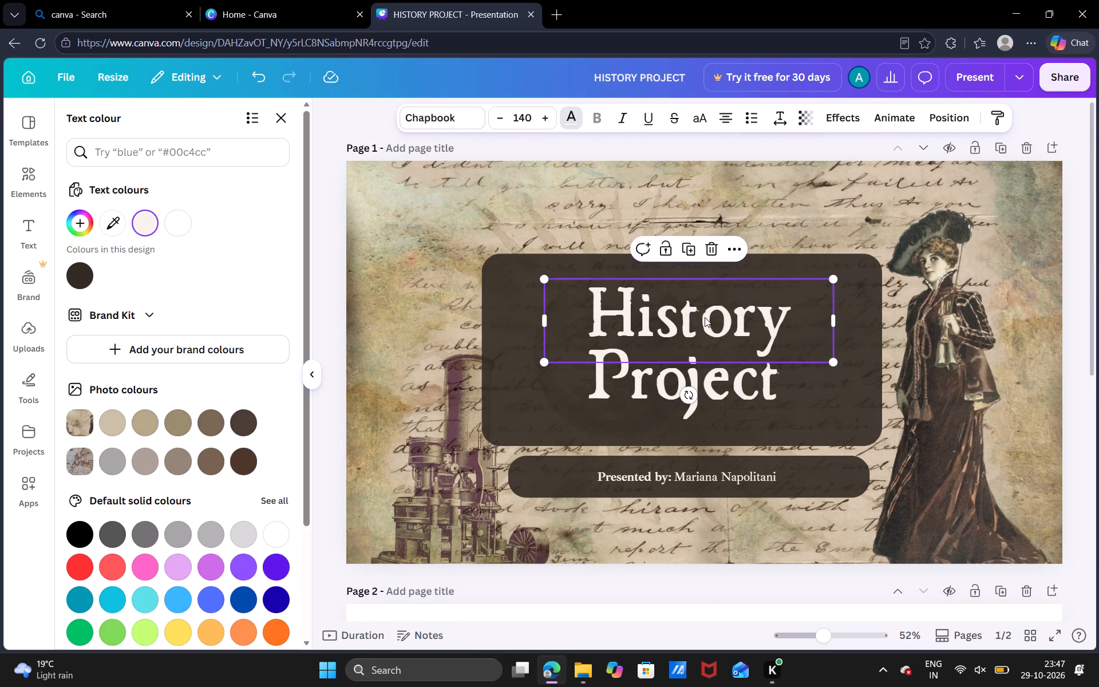
scroll(591, 308, down, 5)
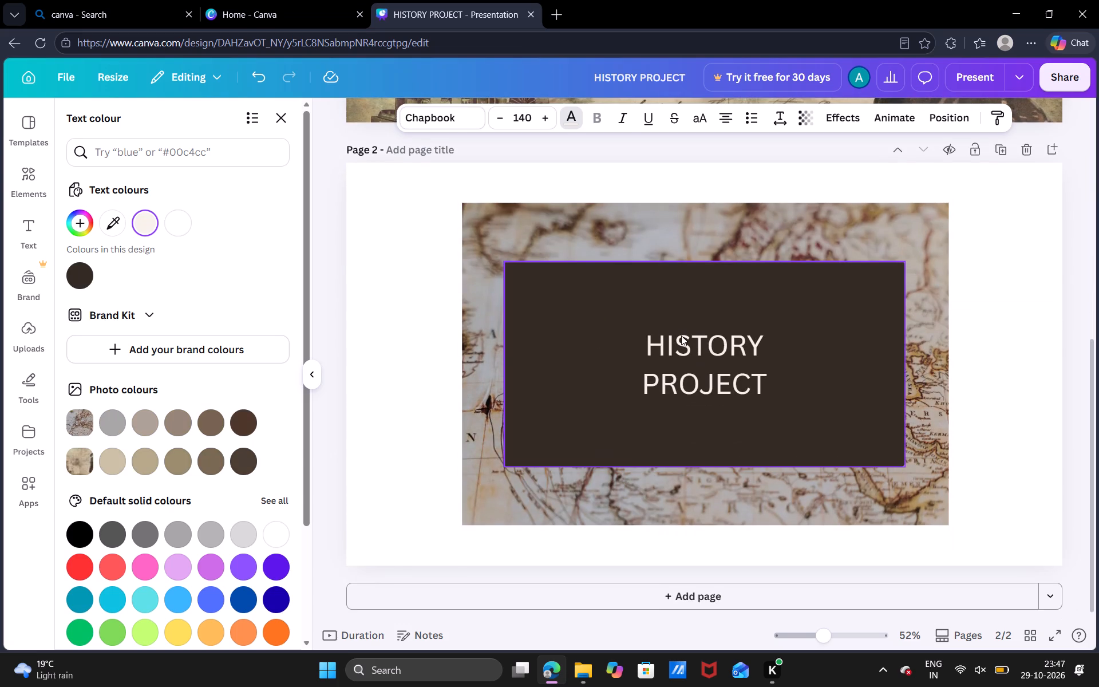
click(685, 339)
click(682, 372)
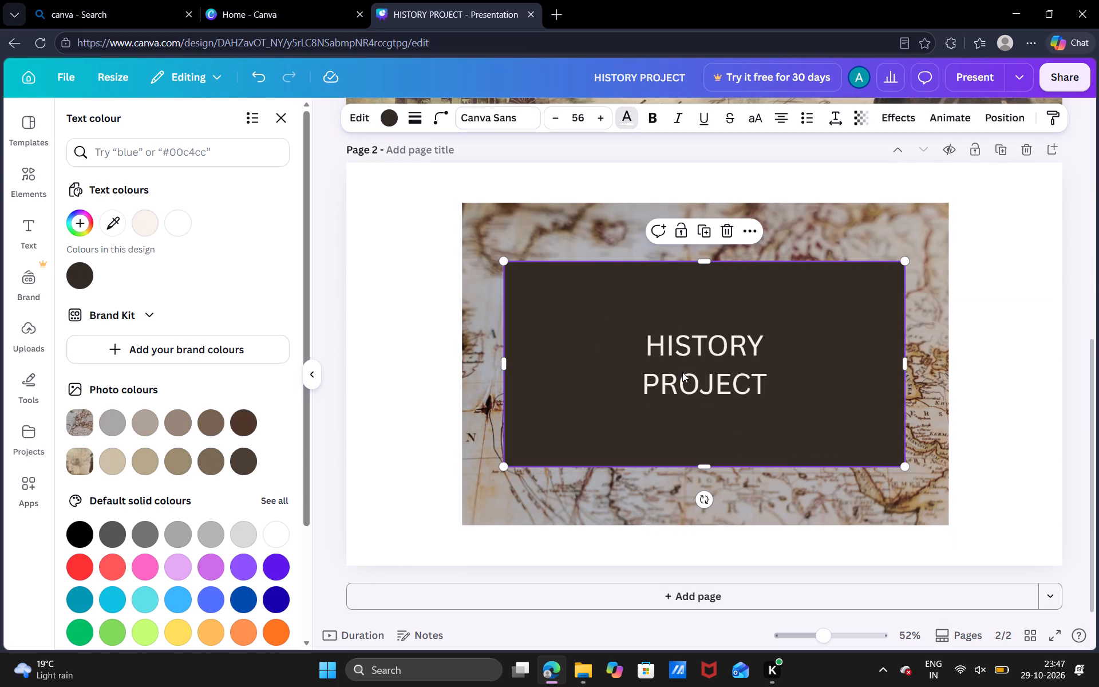
click(757, 338)
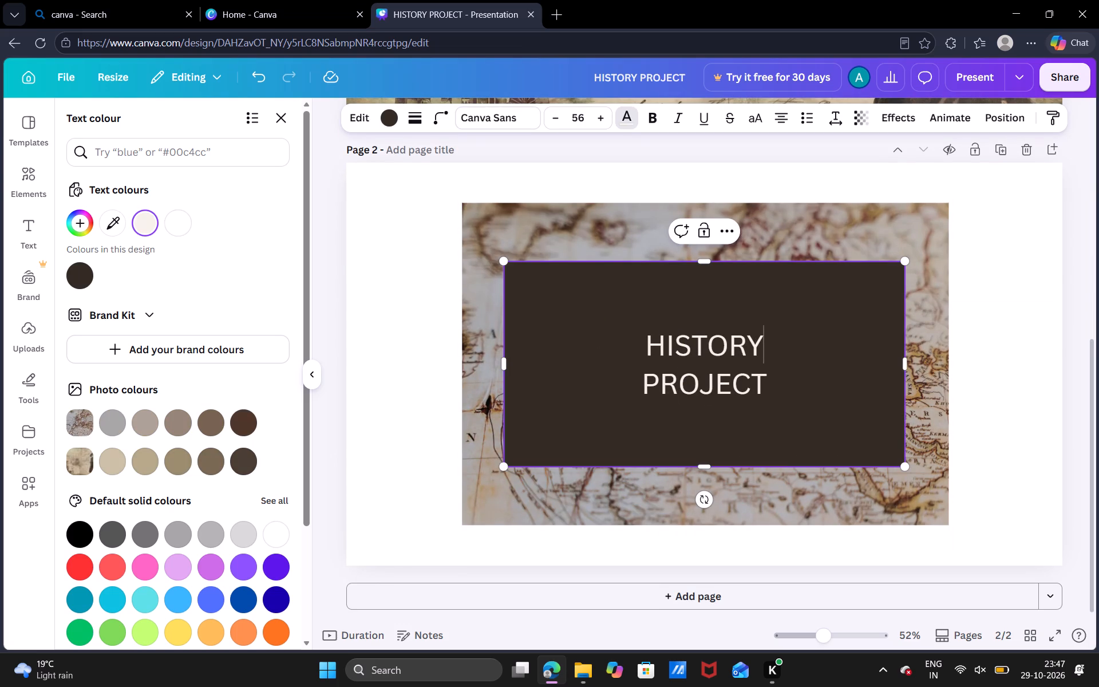
click(490, 123)
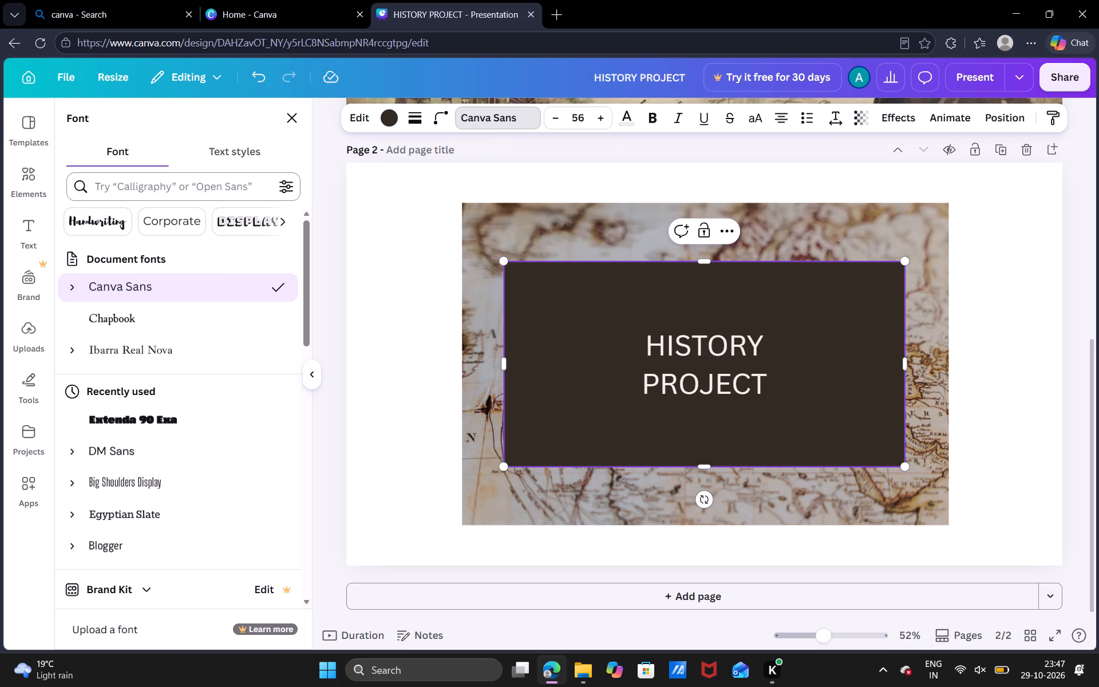
click(196, 187)
text(CH)
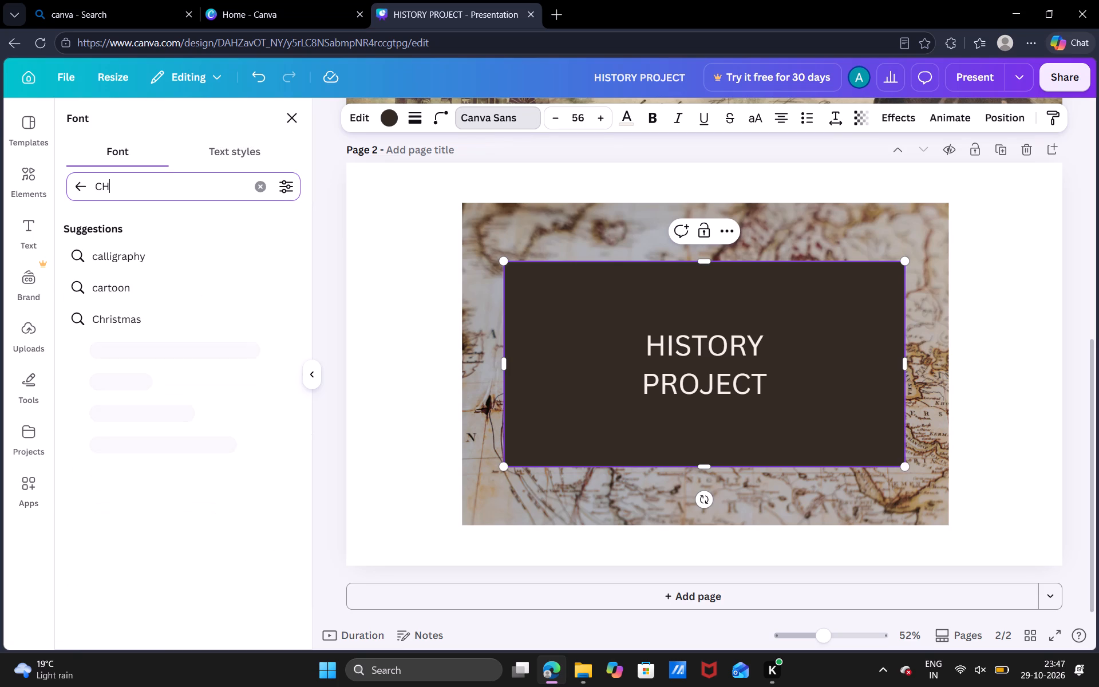
text(ap)
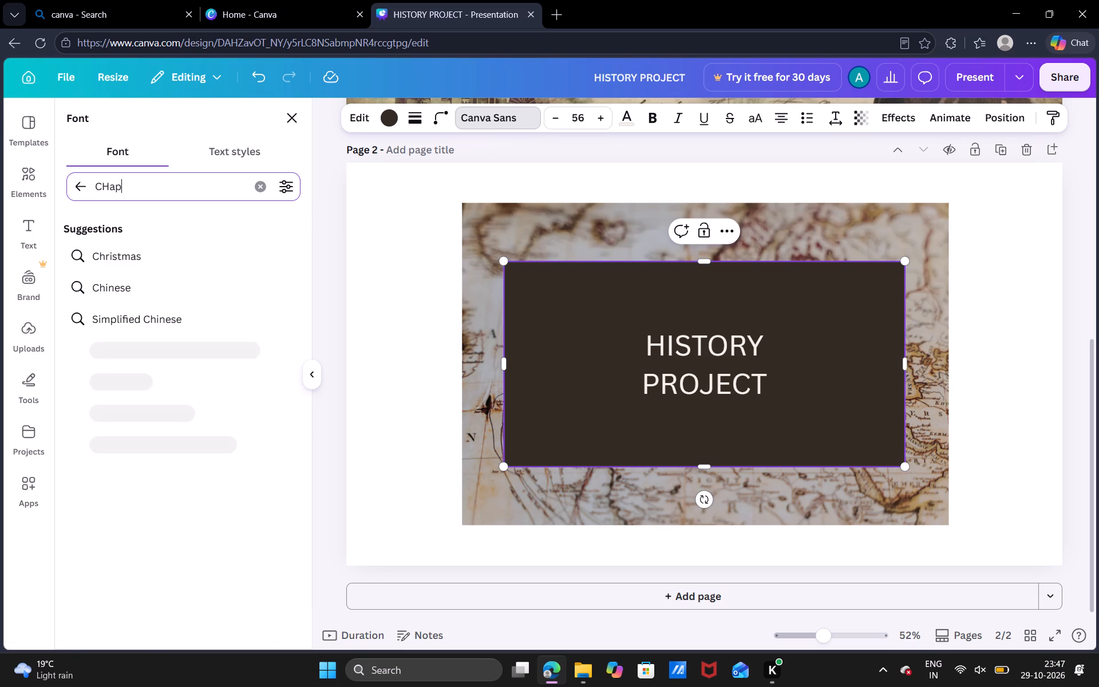
text(boo)
click(118, 259)
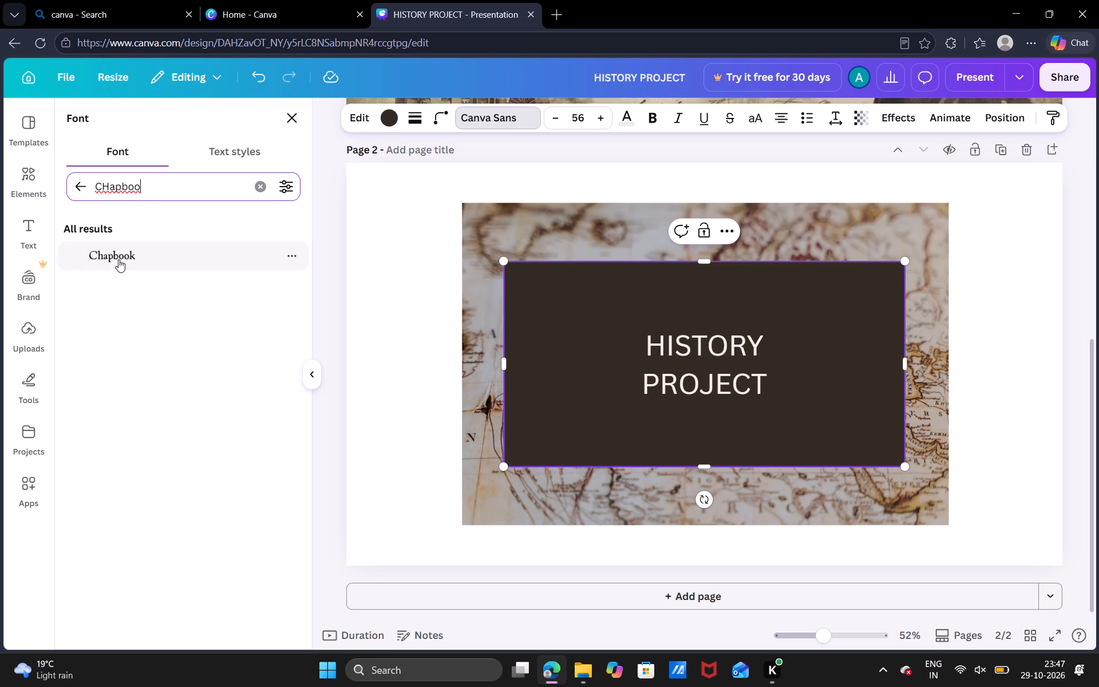
Set the font size of the HISTORY line on page 2 to 140.
click(579, 115)
key(BackSpace)
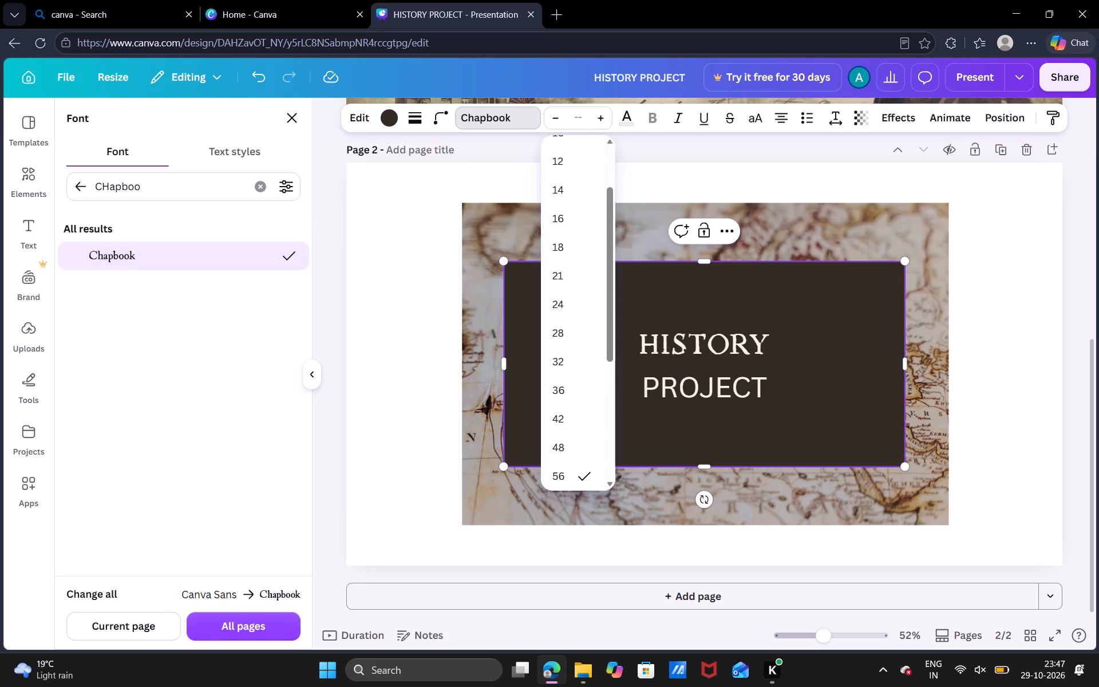
text(140)
key(Return)
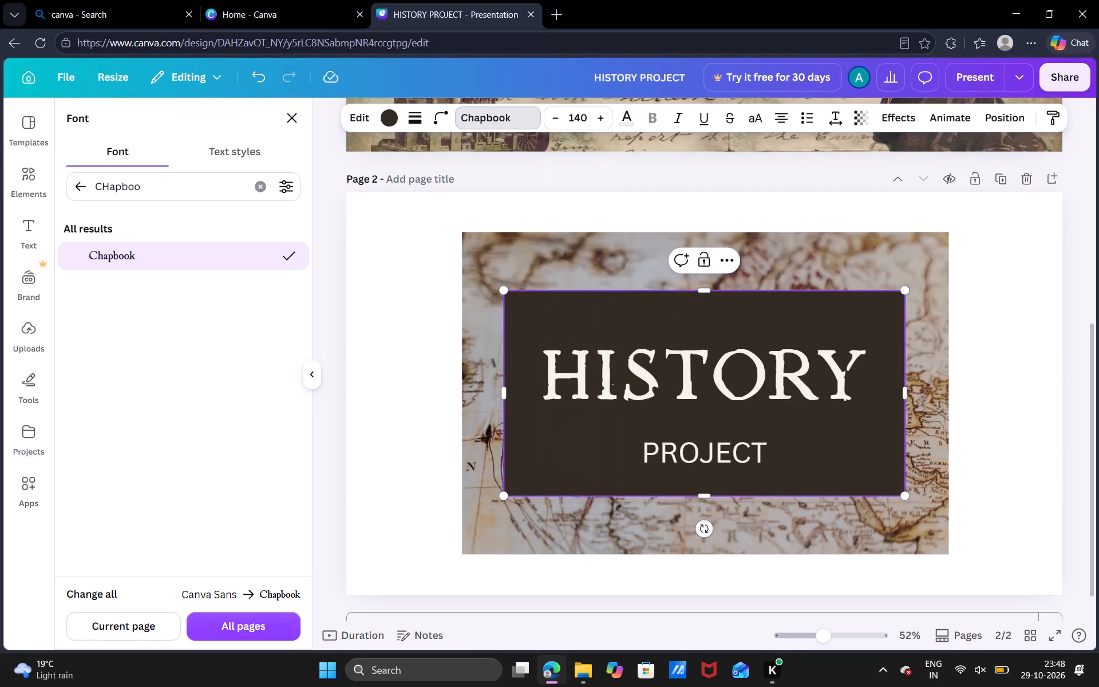
Format the PROJECT line on page 2 in the Chapbook font at size 140.
click(769, 466)
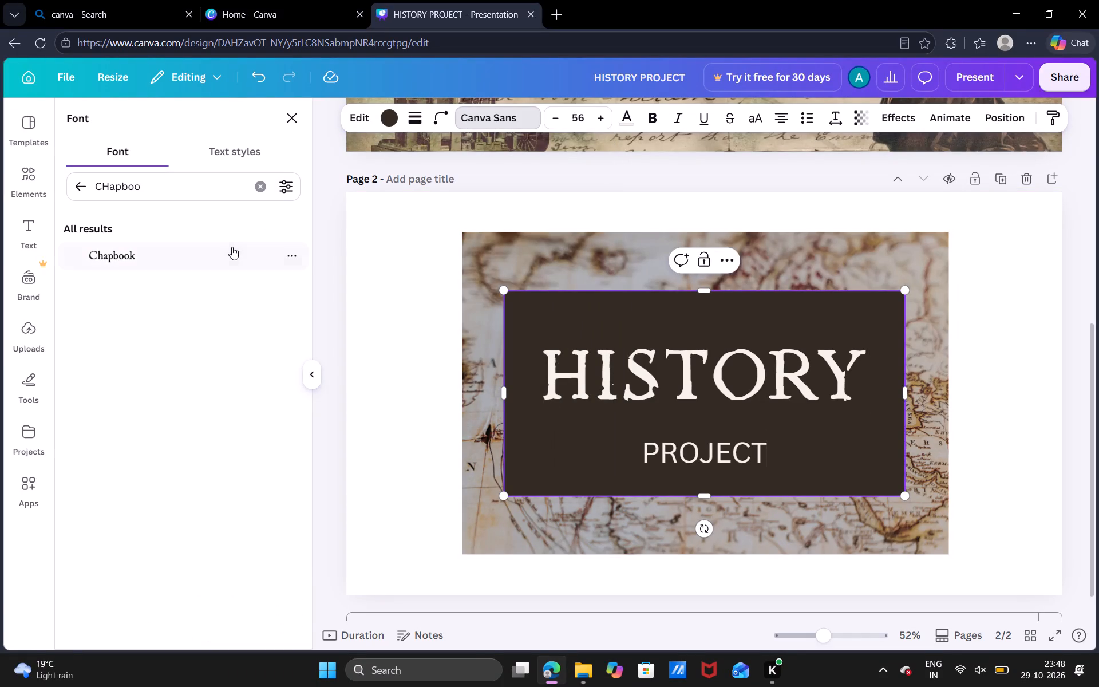
click(232, 247)
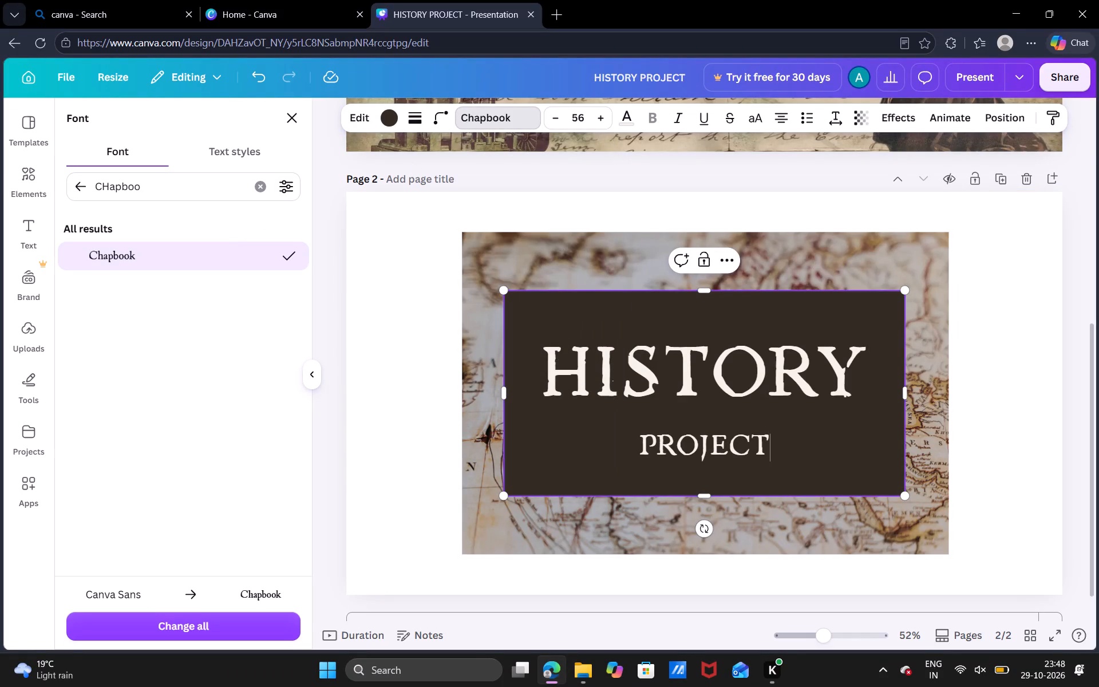
click(595, 114)
click(580, 114)
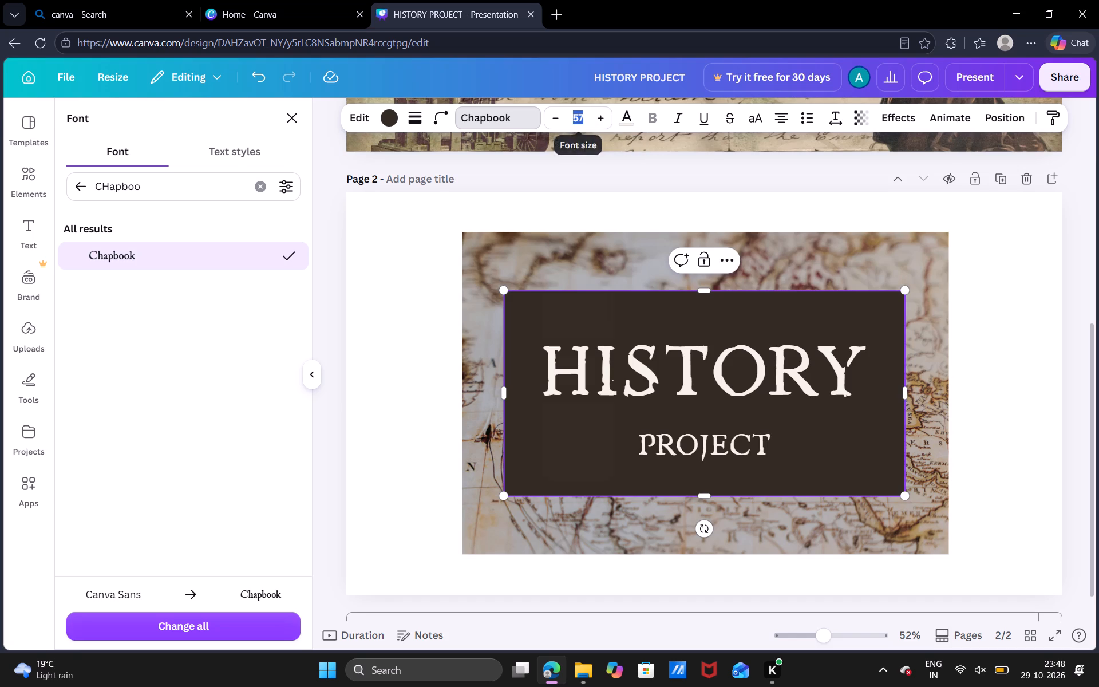
text(140)
key(Return)
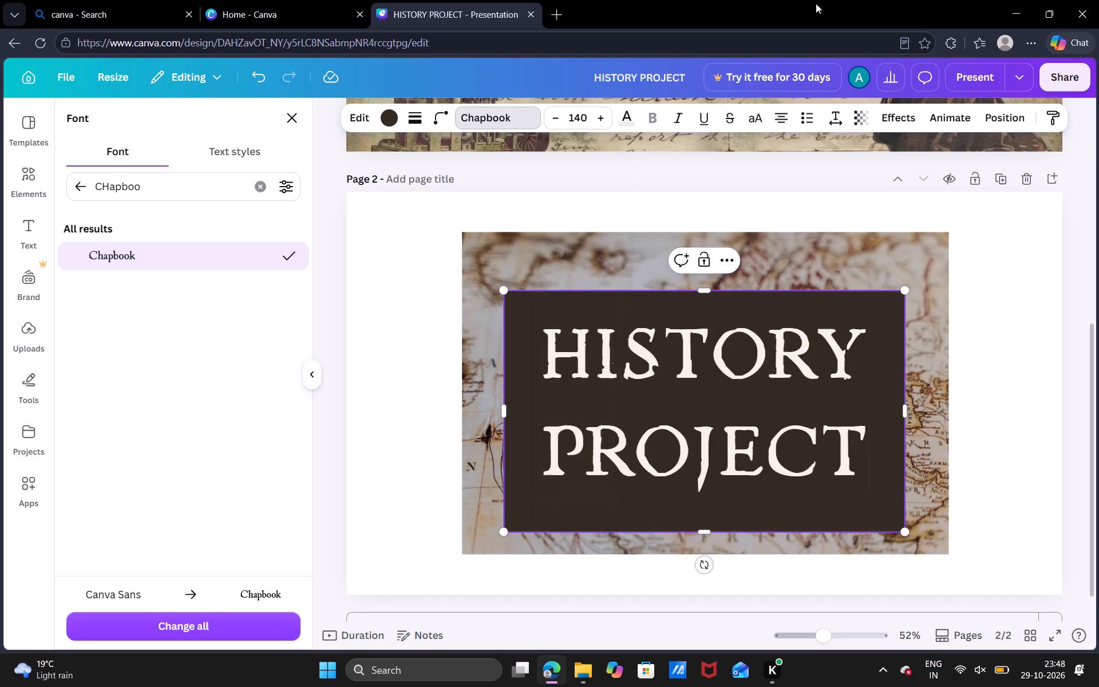
Compare page 2 with the cover layout and move the dark title box up near the map photo's upper edge, keeping it horizontally centred.
scroll(794, 250, up, 4)
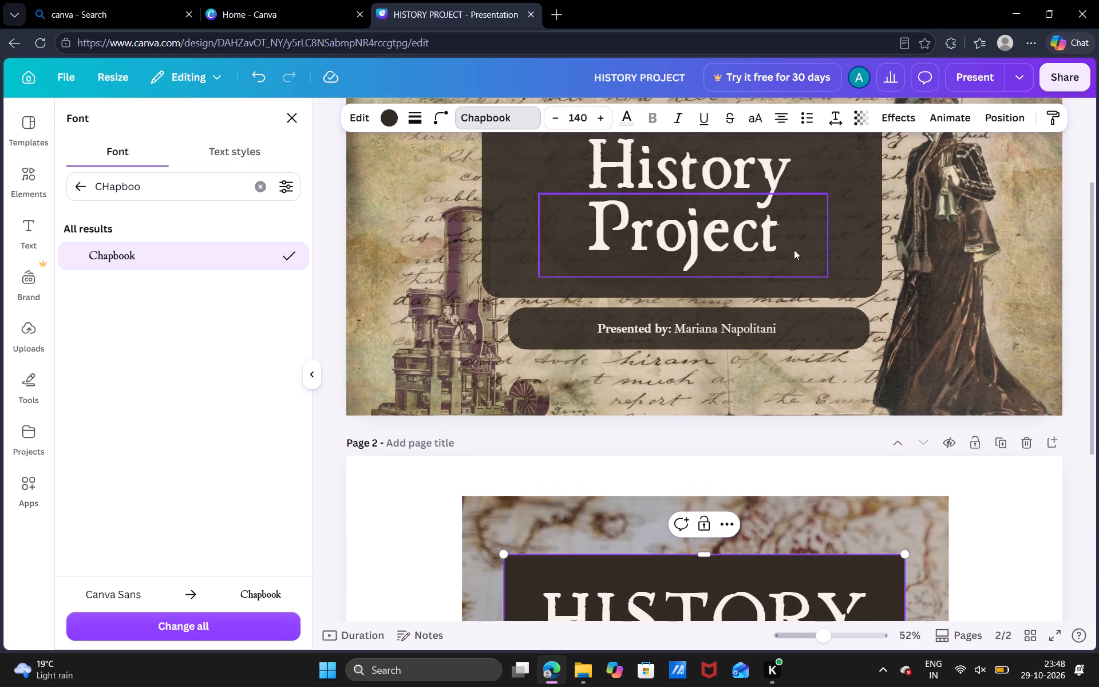
scroll(794, 250, down, 3)
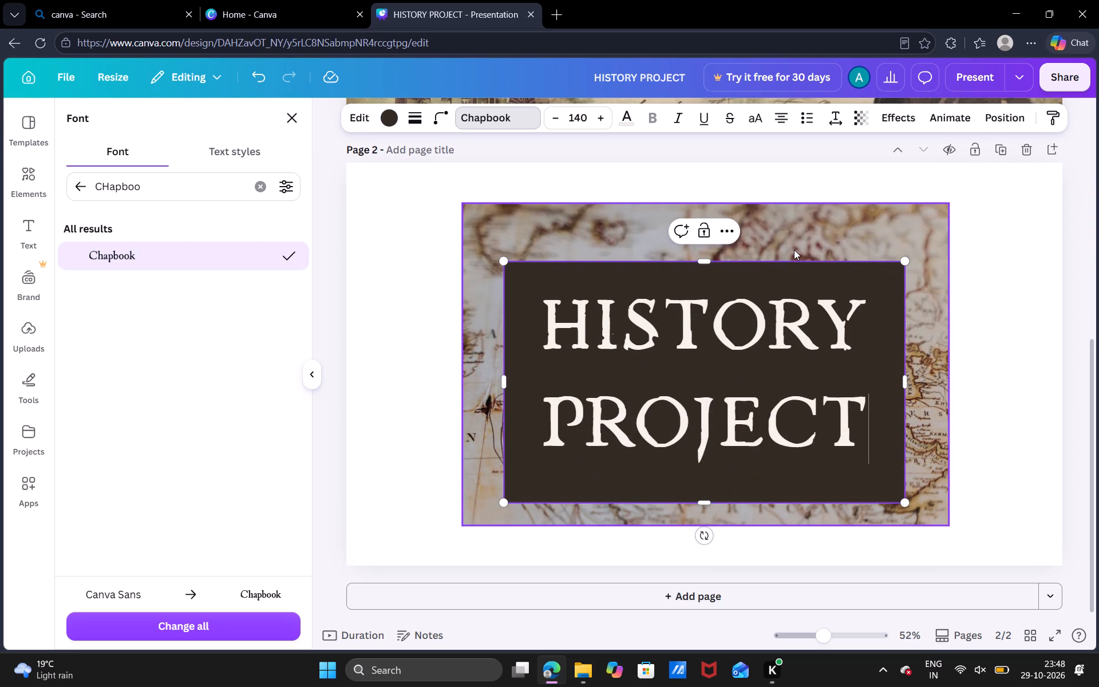
scroll(794, 250, up, 4)
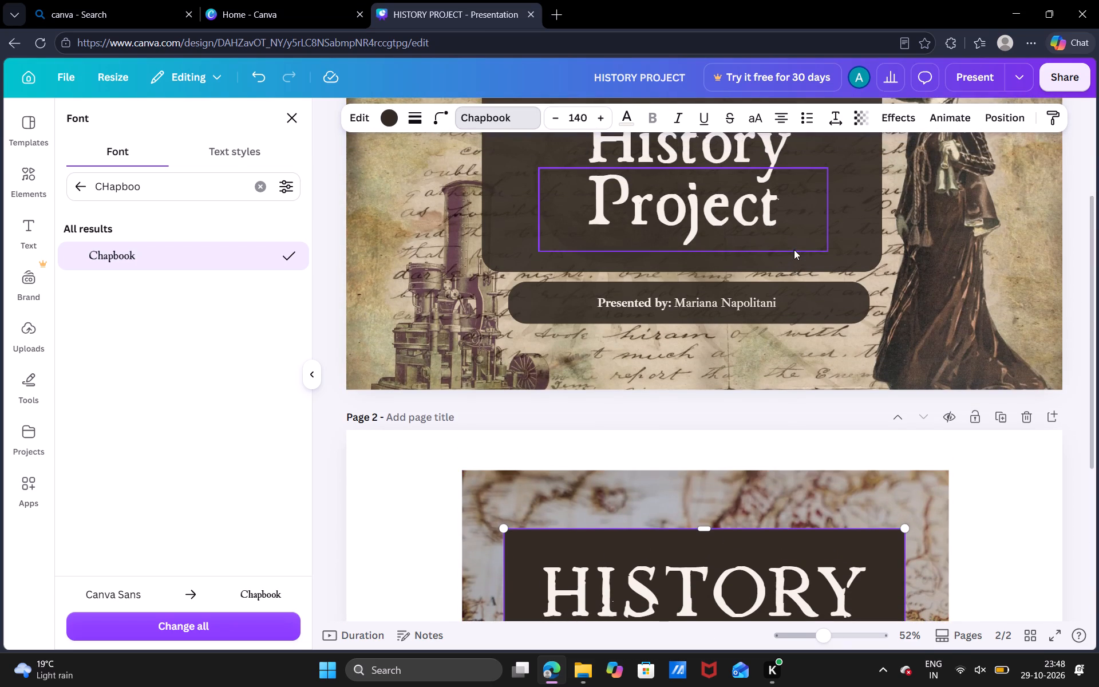
scroll(794, 250, down, 4)
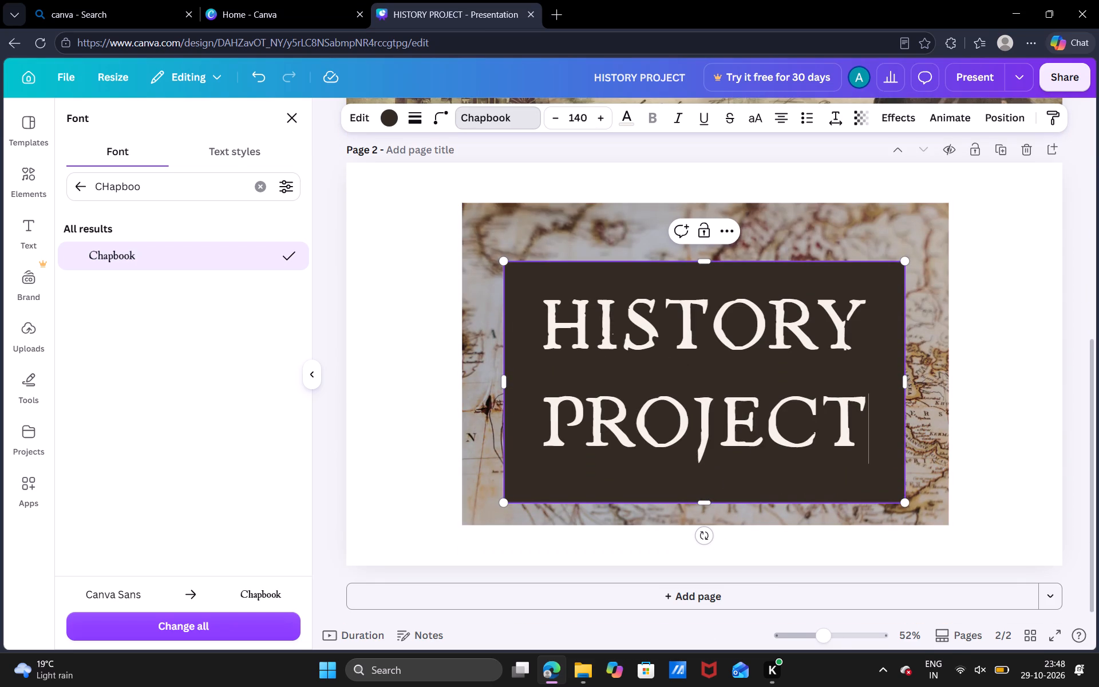
click(817, 234)
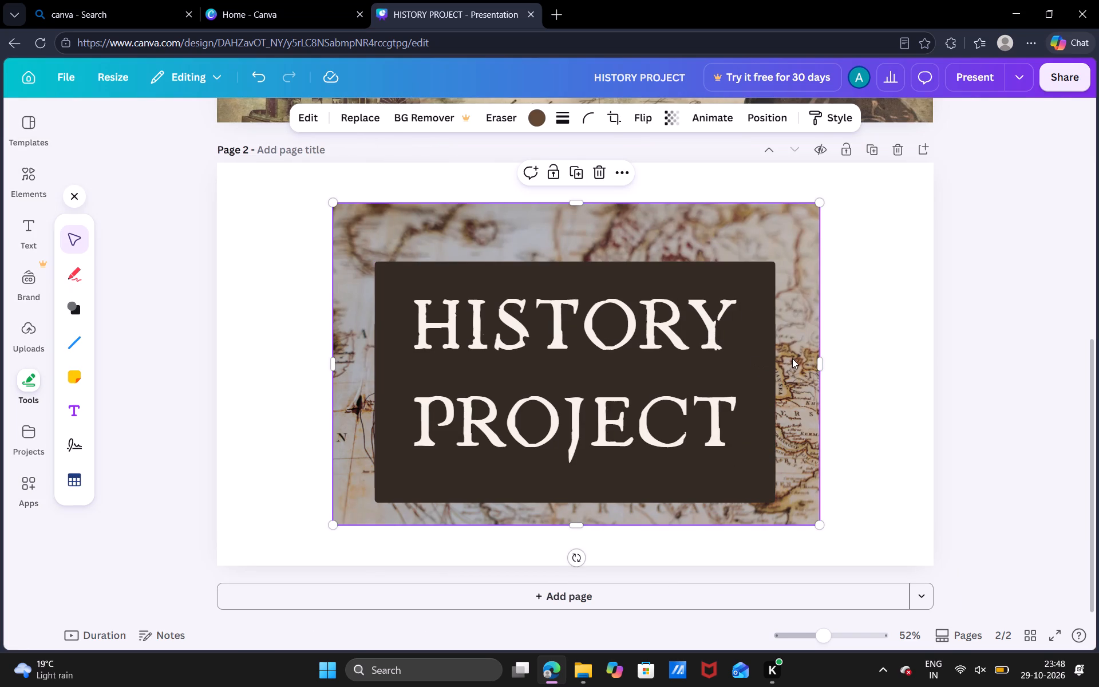
click(850, 345)
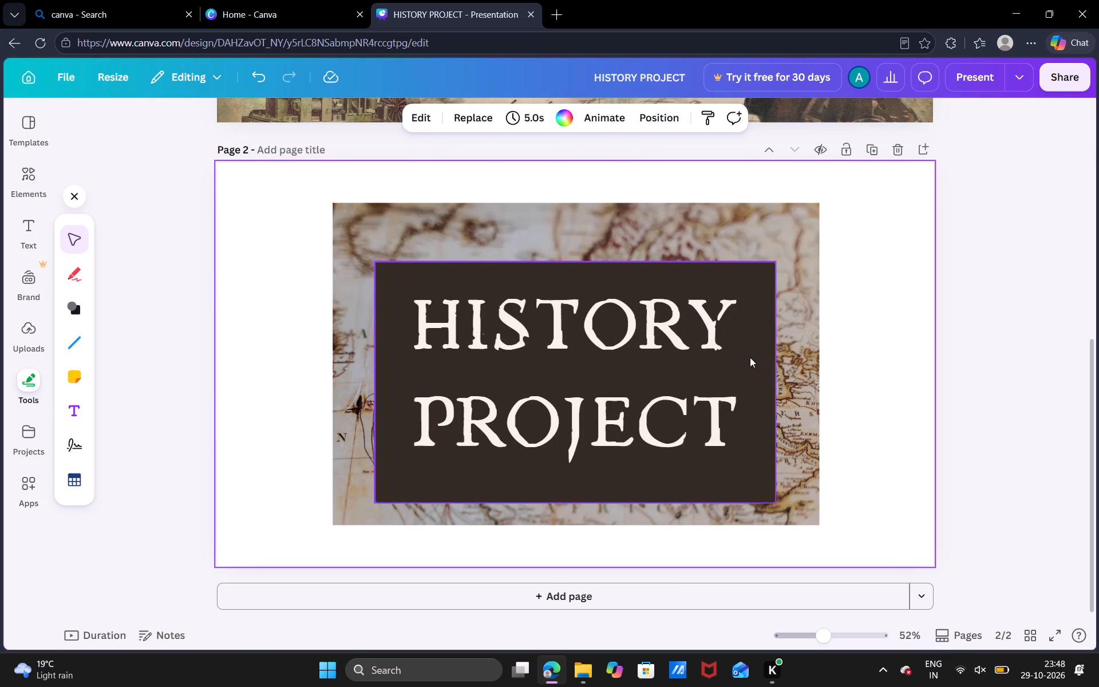
drag(750, 357, 747, 325)
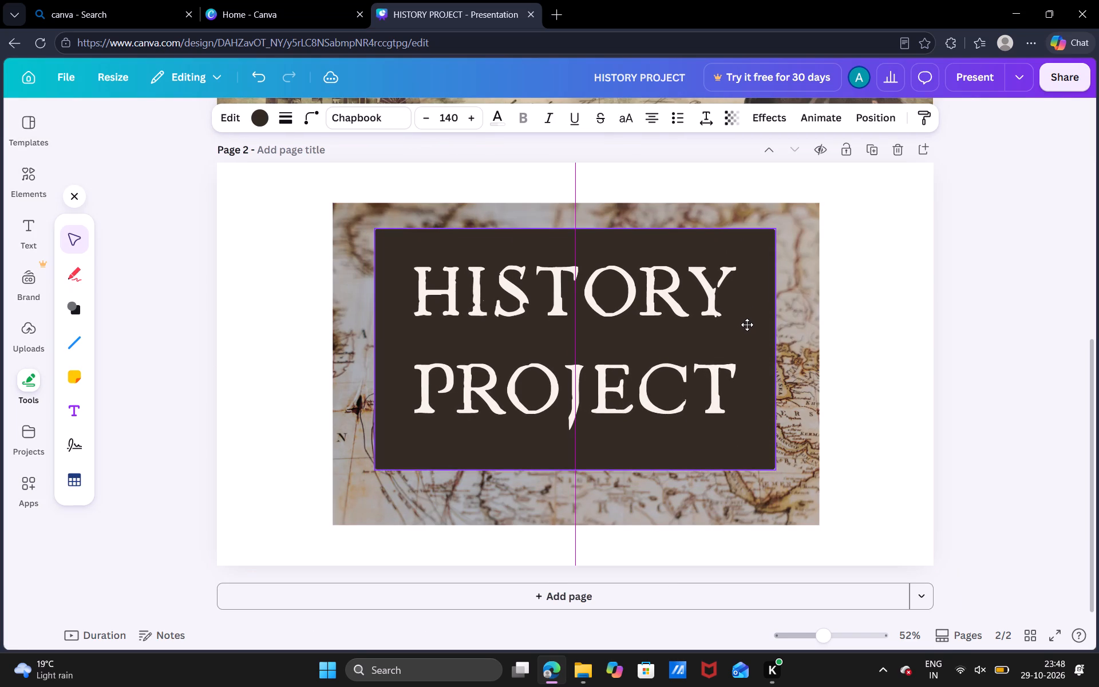
drag(747, 325, 746, 322)
scroll(859, 291, up, 3)
scroll(859, 291, down, 4)
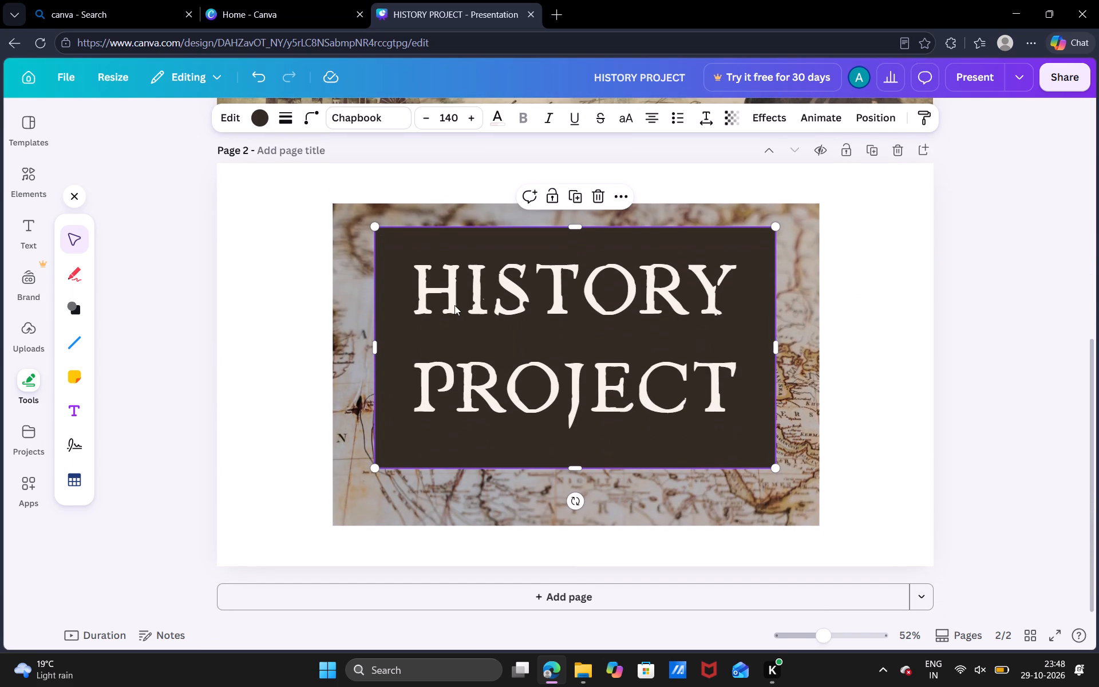
Add the rounded pill flowchart shape to page 2 and place it directly below the dark title box.
click(37, 179)
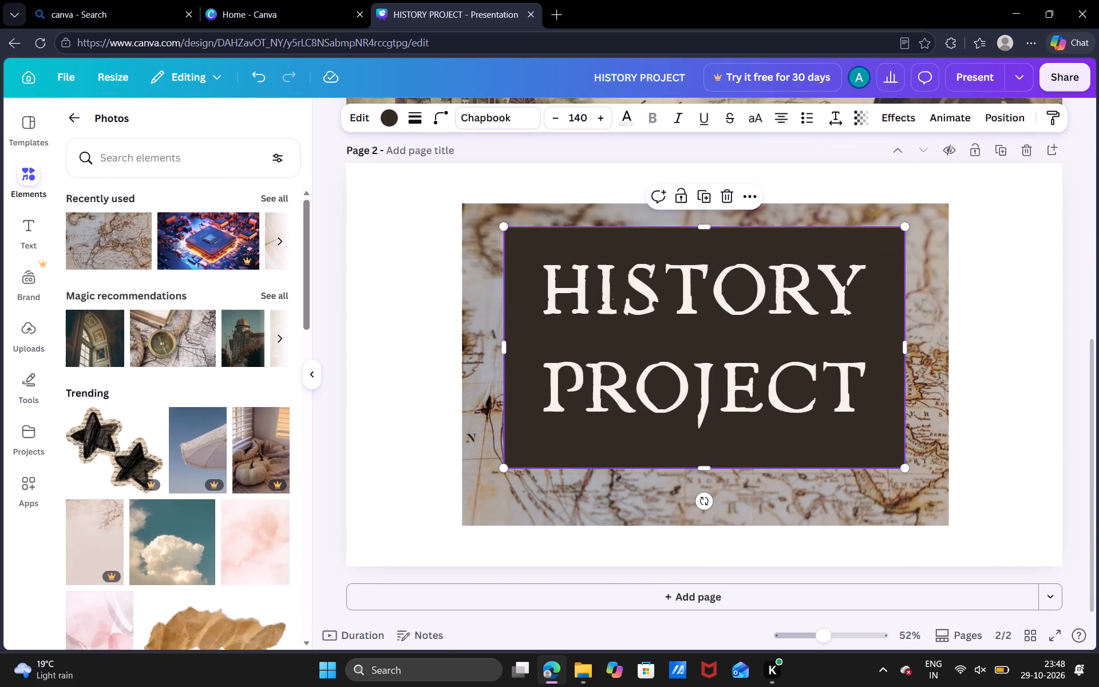
click(70, 114)
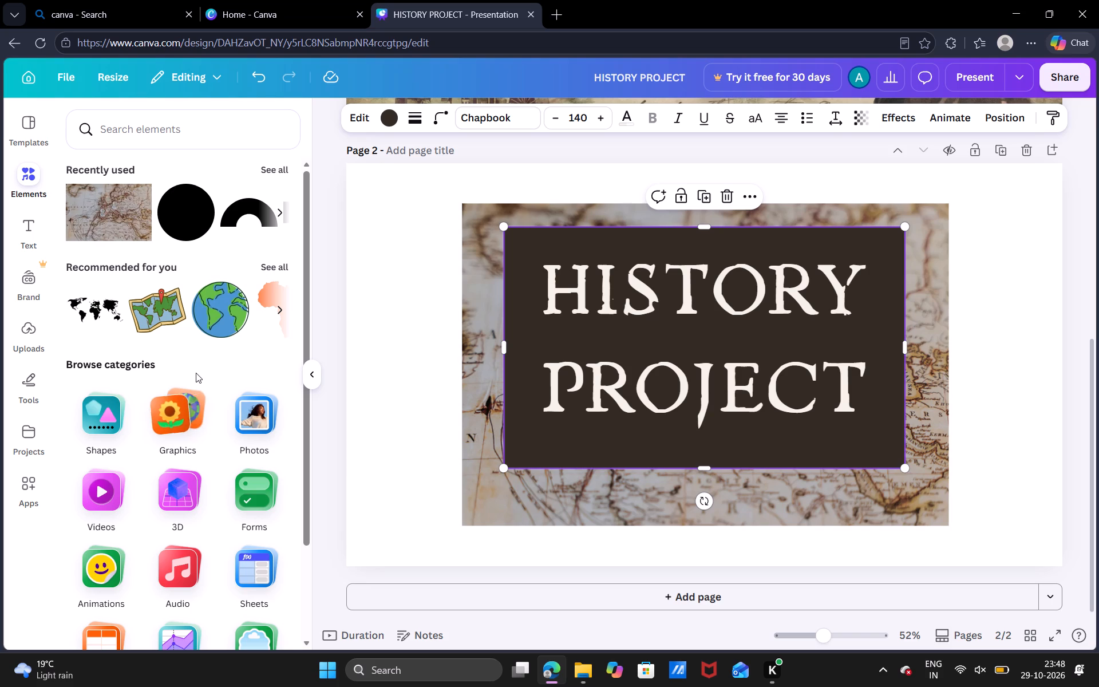
click(96, 416)
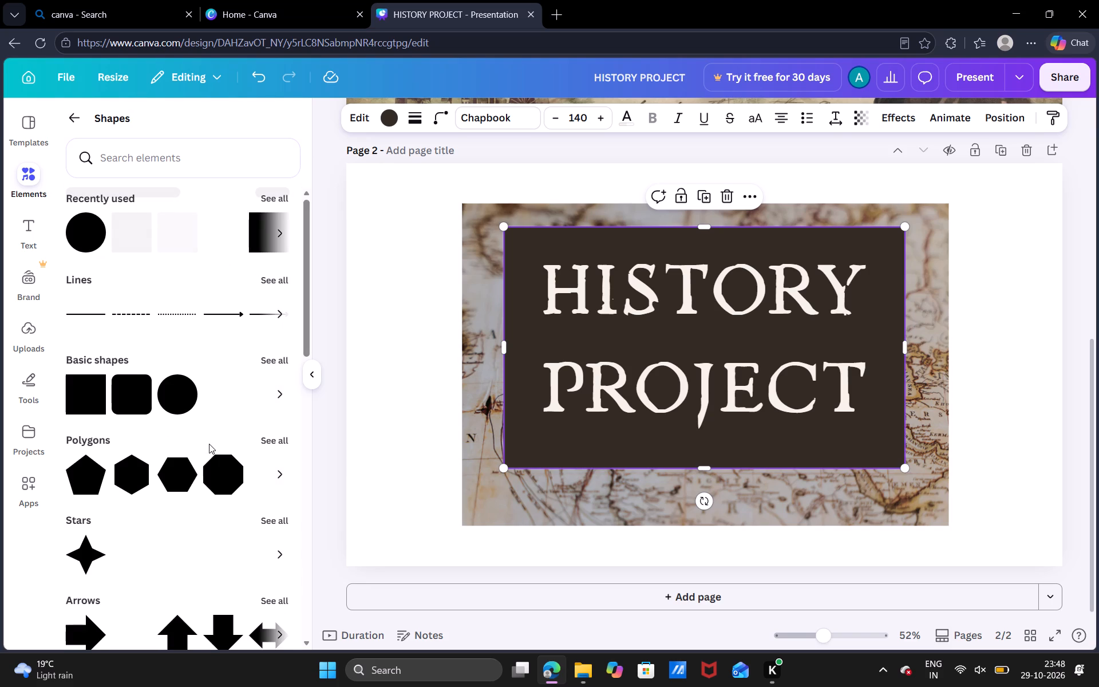
scroll(246, 523, down, 2)
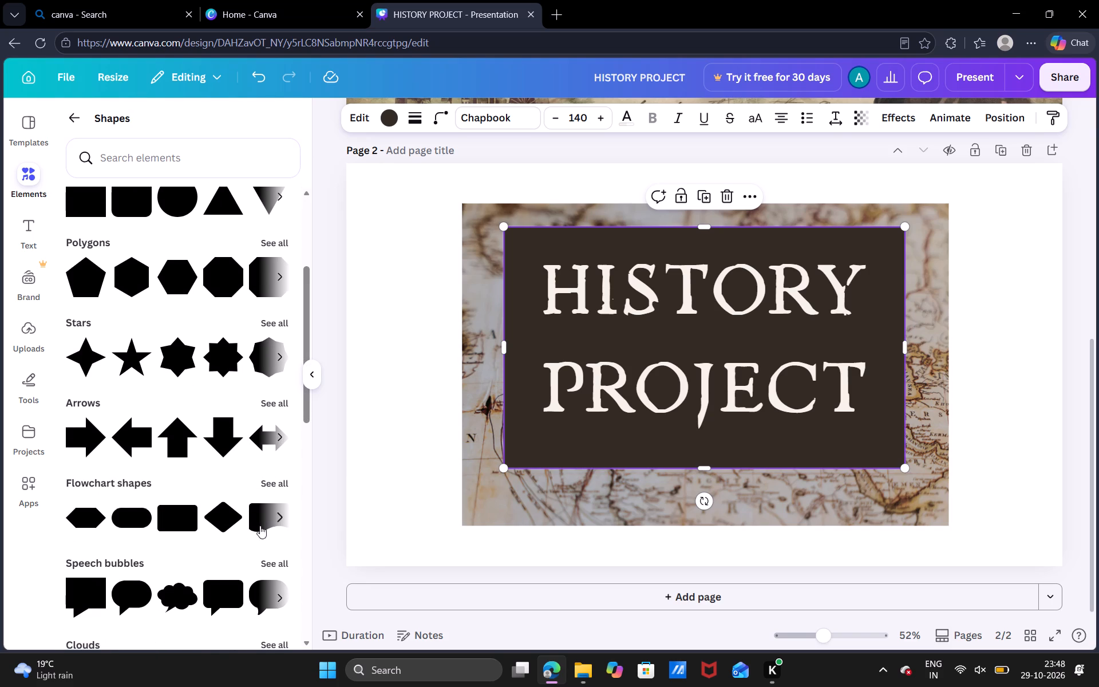
click(134, 530)
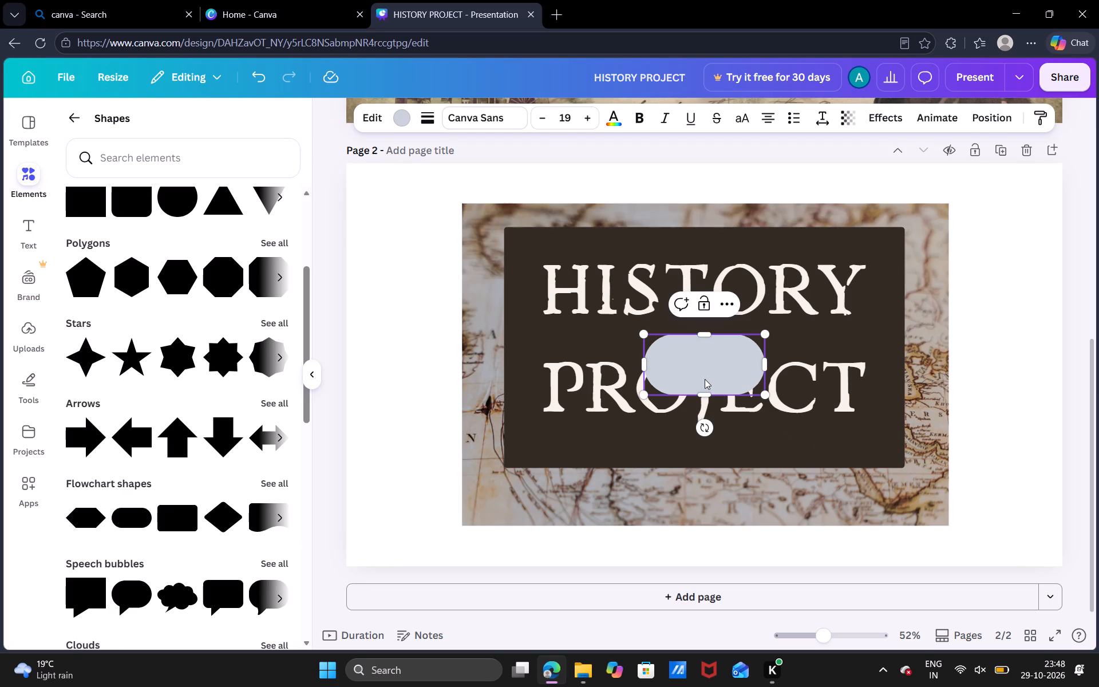
drag(705, 379, 699, 513)
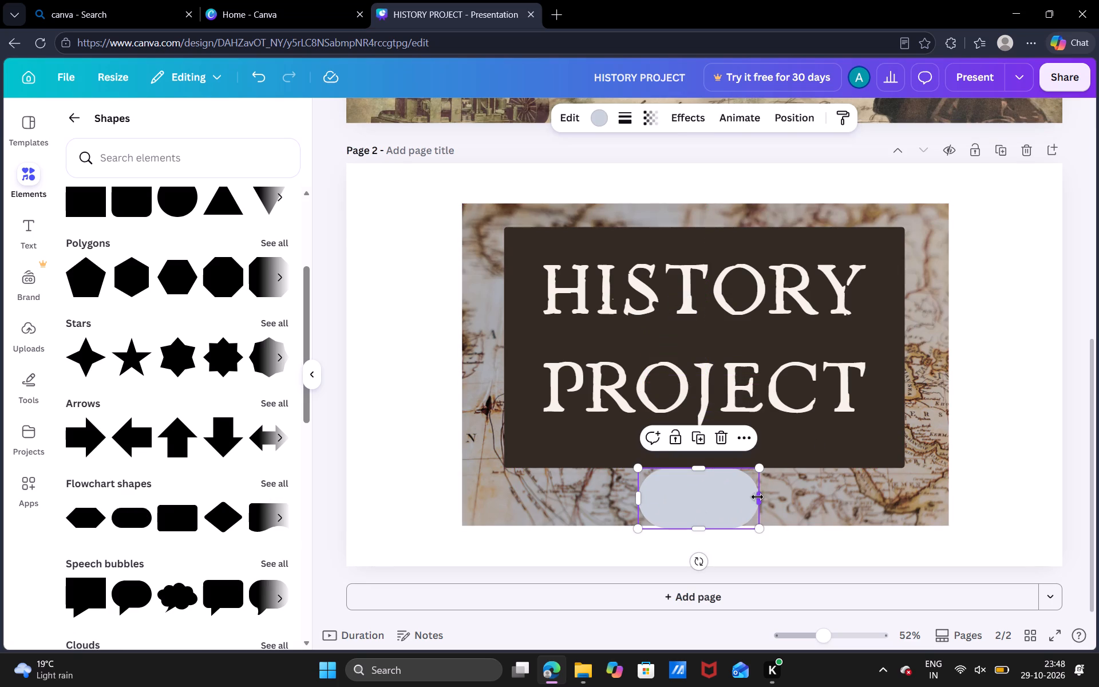
Resize the pill into a long, thin bar about 876 wide, leaving a small gap below the title box.
drag(757, 497, 880, 489)
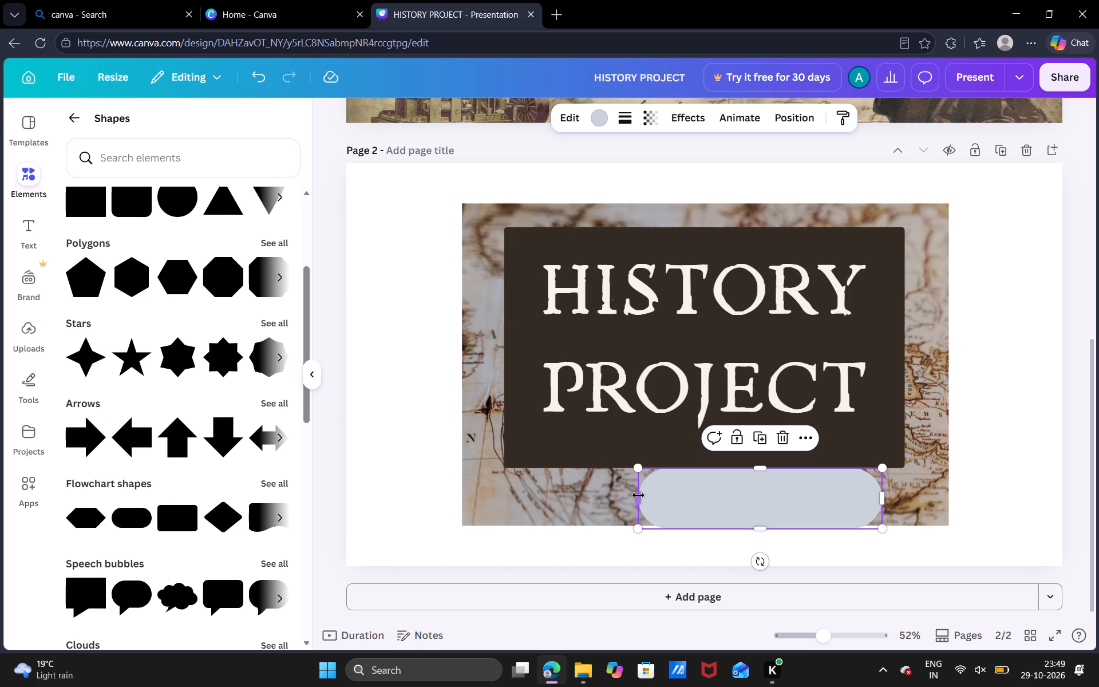
drag(638, 495, 505, 515)
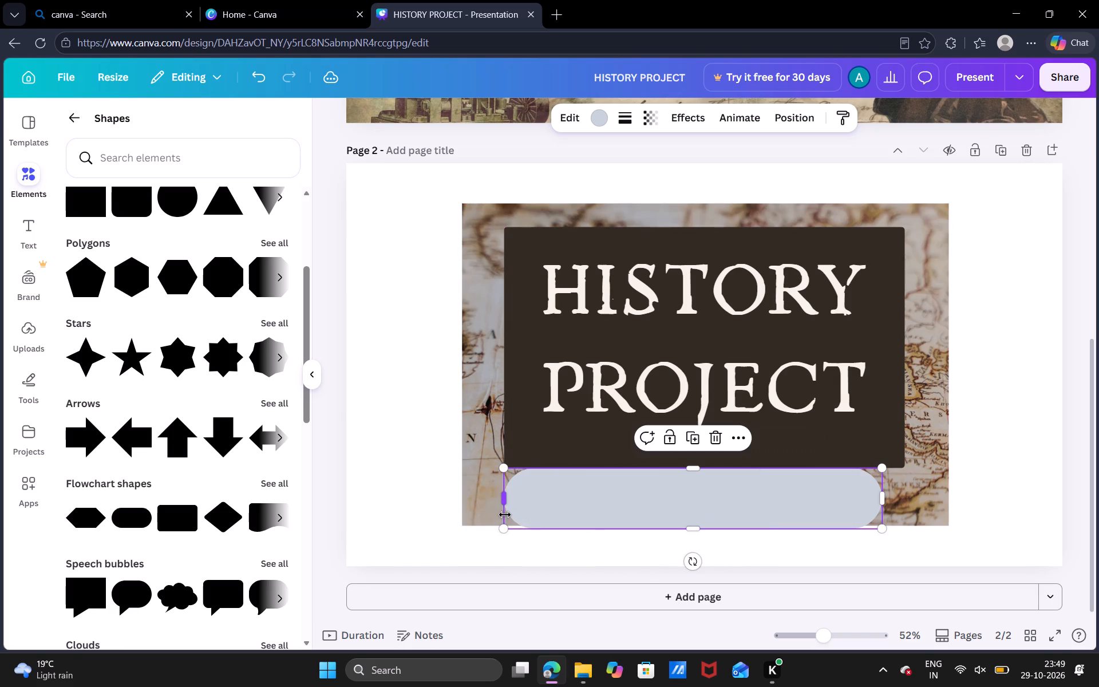
drag(685, 531, 685, 519)
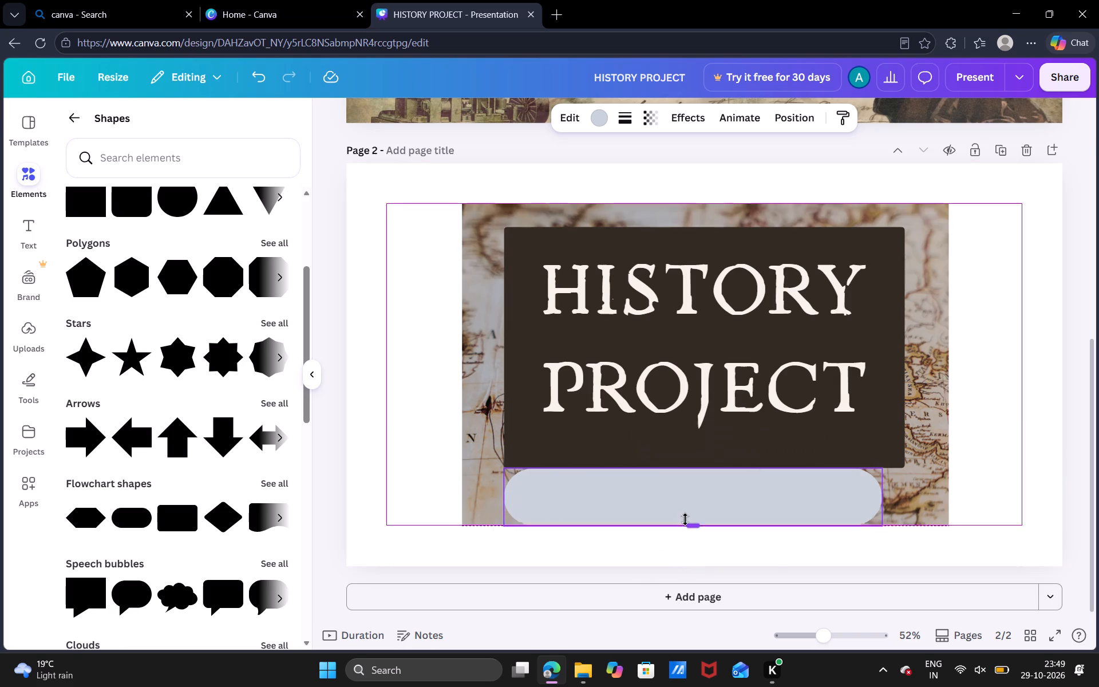
drag(685, 519, 685, 508)
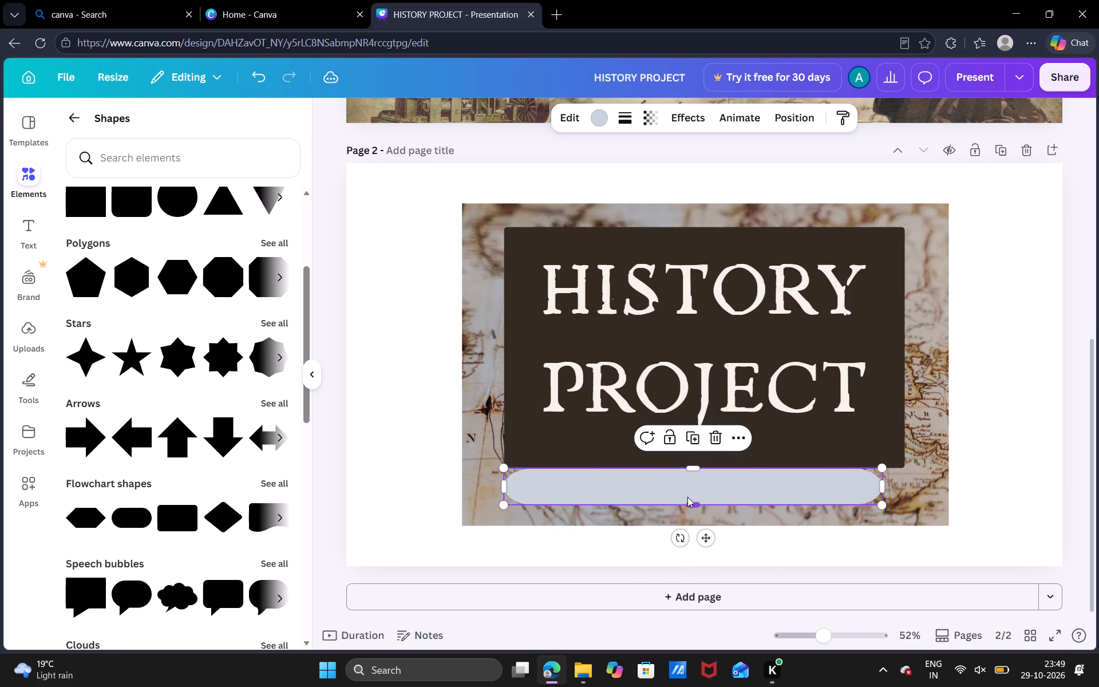
drag(691, 465, 691, 468)
drag(691, 468, 690, 480)
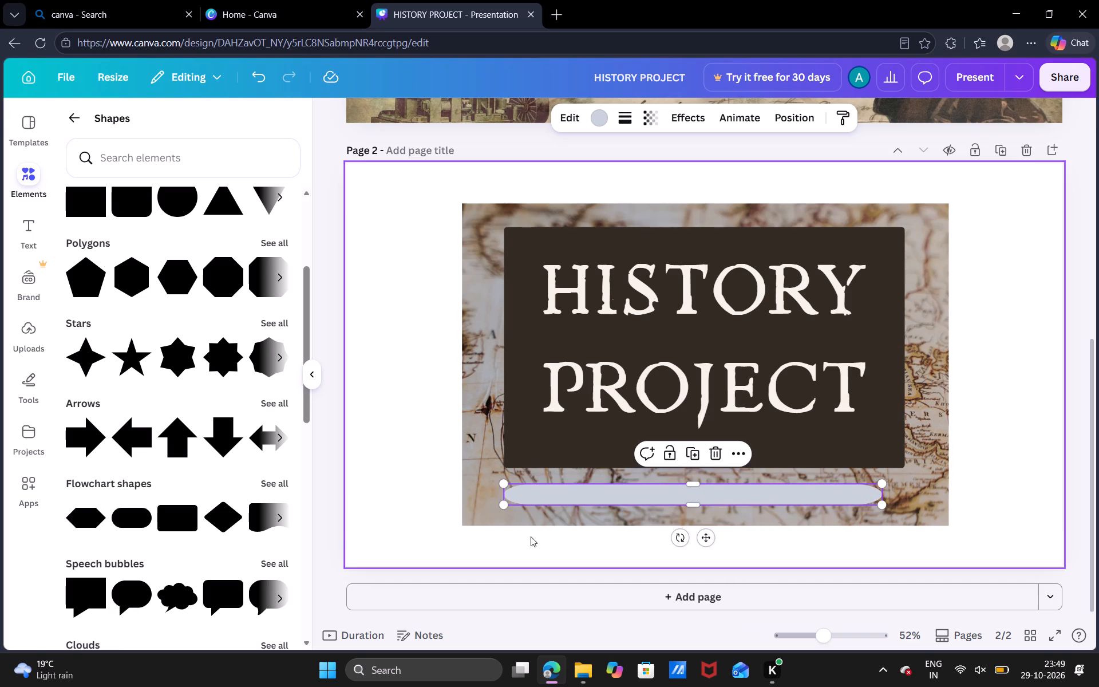
drag(505, 501, 556, 499)
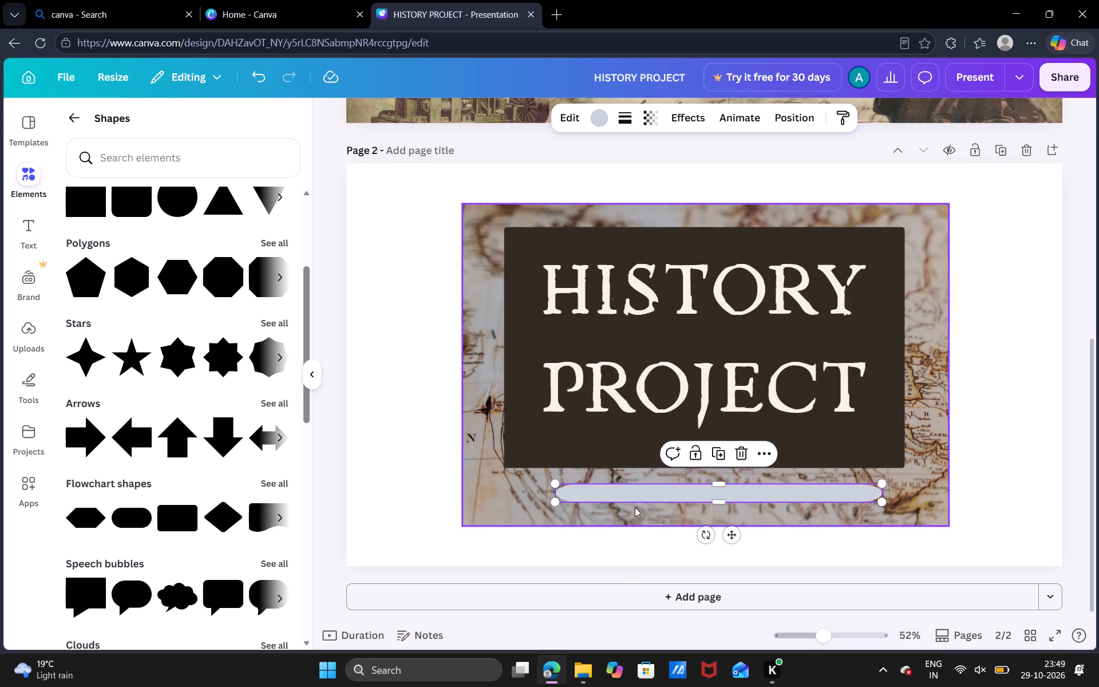
drag(665, 500, 665, 512)
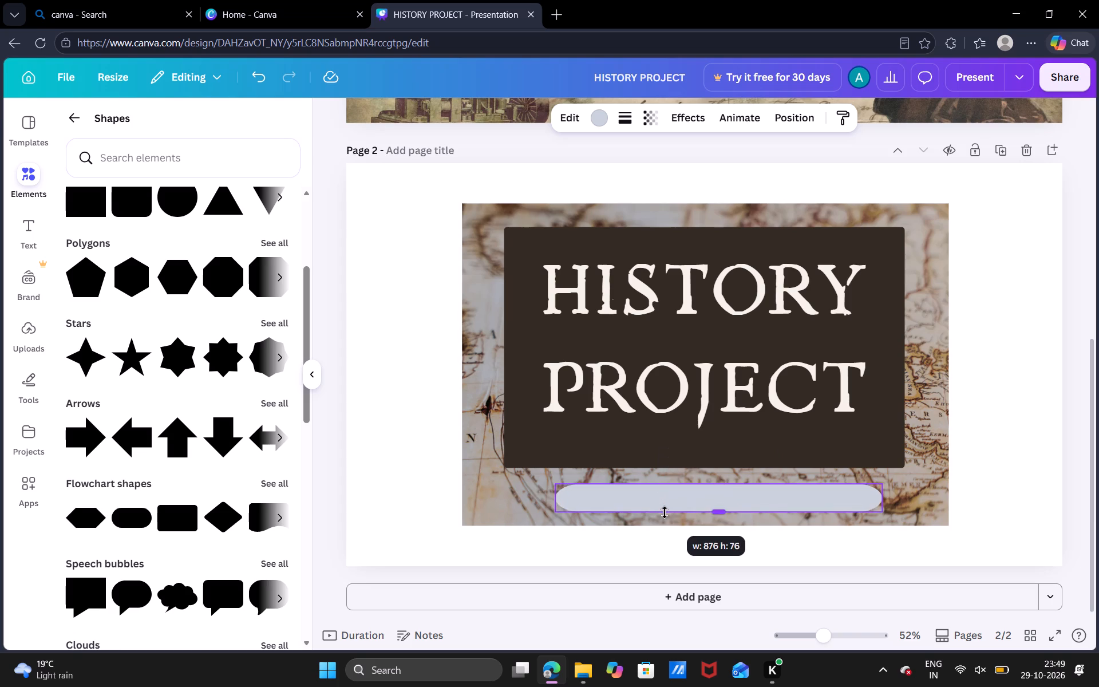
drag(665, 512, 665, 516)
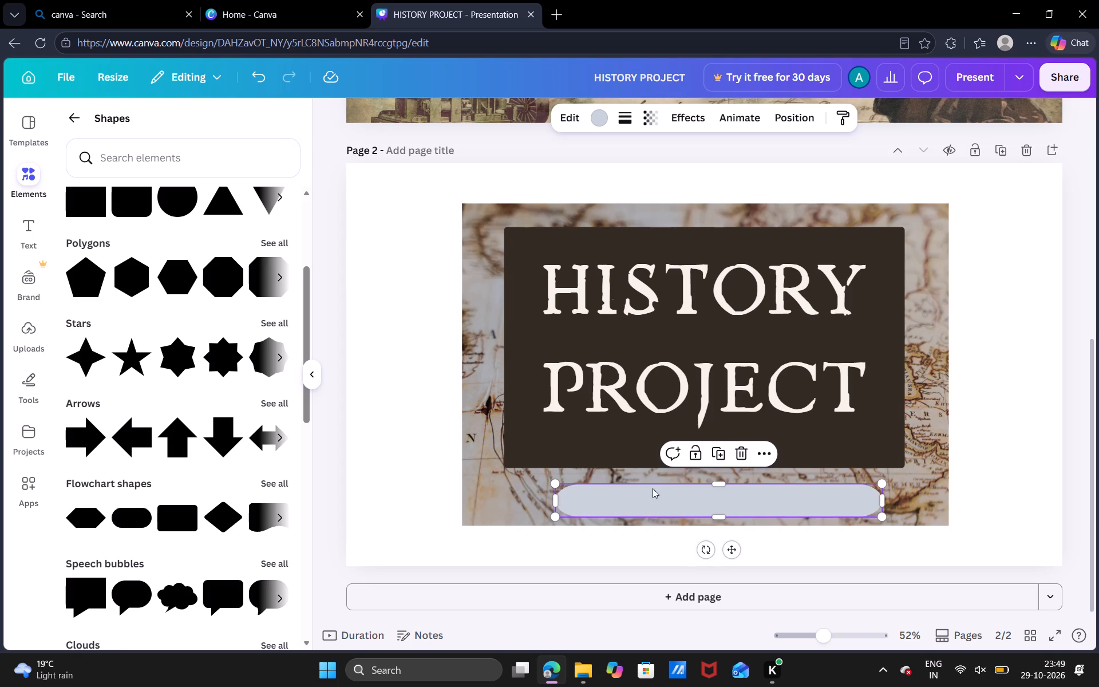
Centre the pill bar horizontally beneath the dark title box.
click(624, 475)
drag(672, 500, 668, 501)
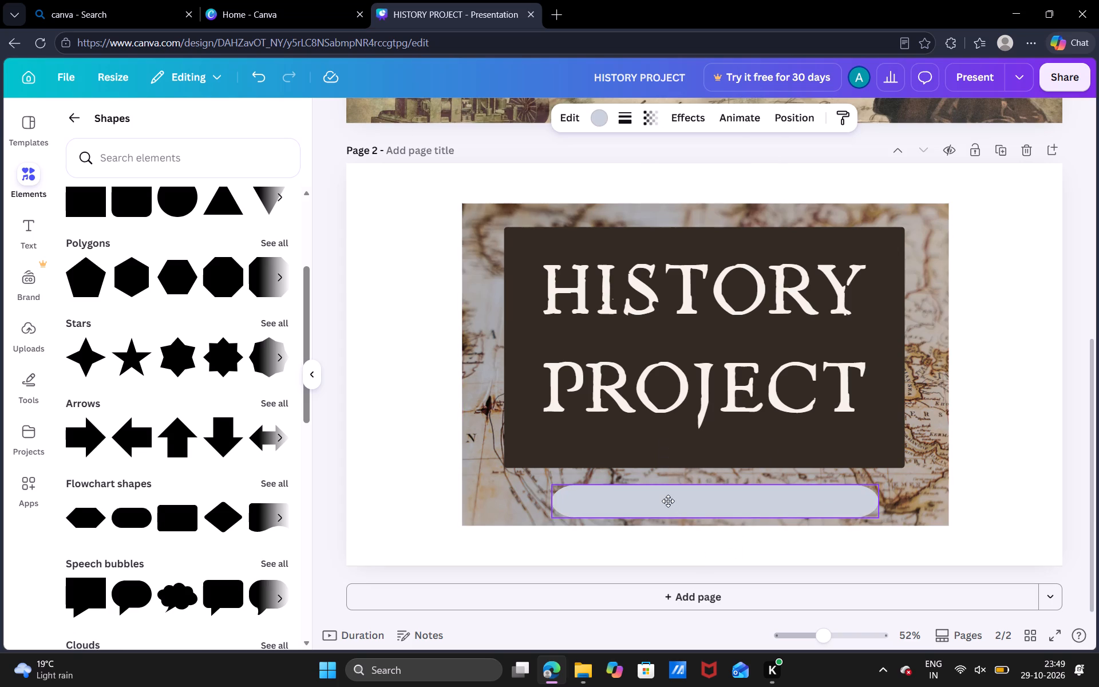
drag(668, 501, 663, 499)
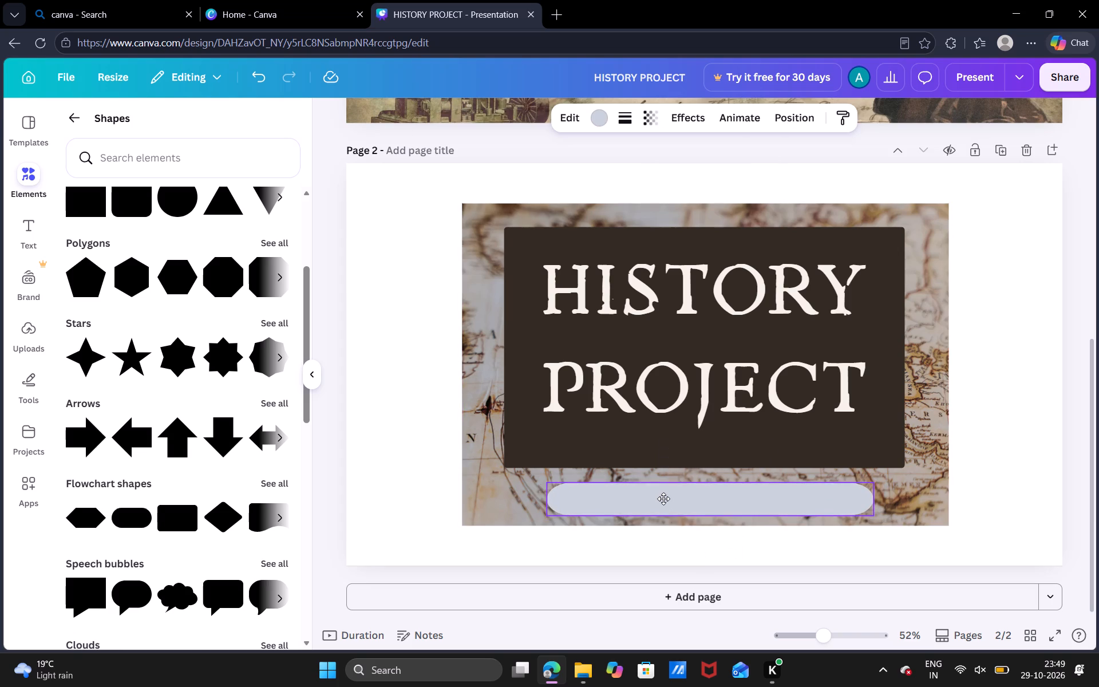
drag(663, 499, 663, 499)
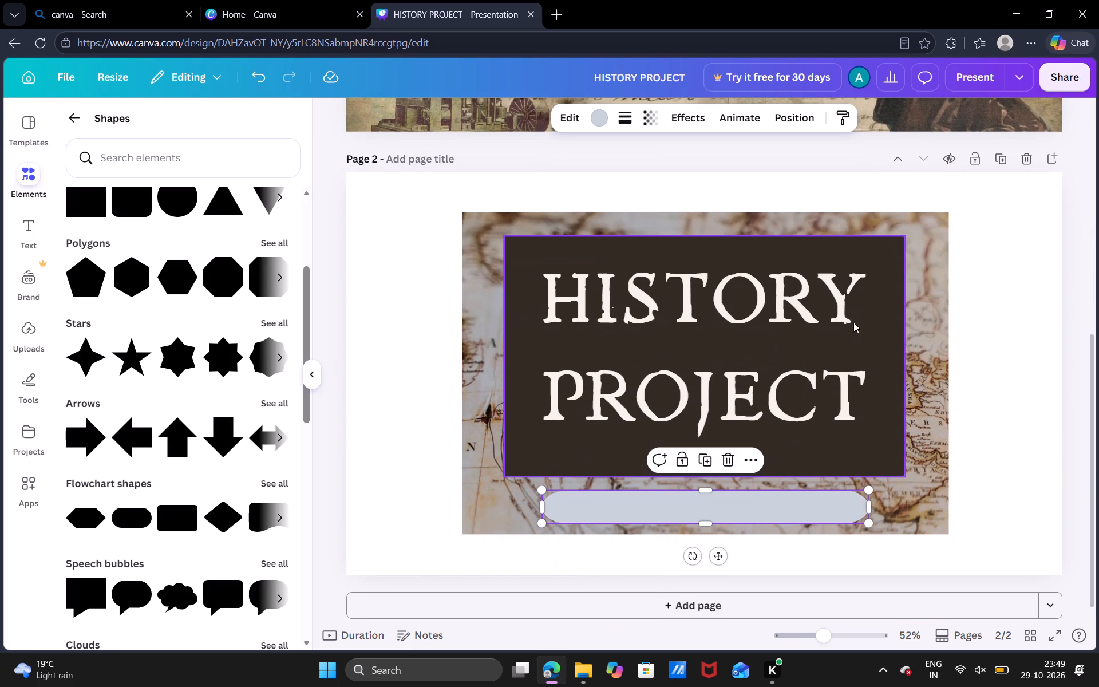
Fill the pill bar below the title box with the dark greybrown colour #322b23.
click(694, 509)
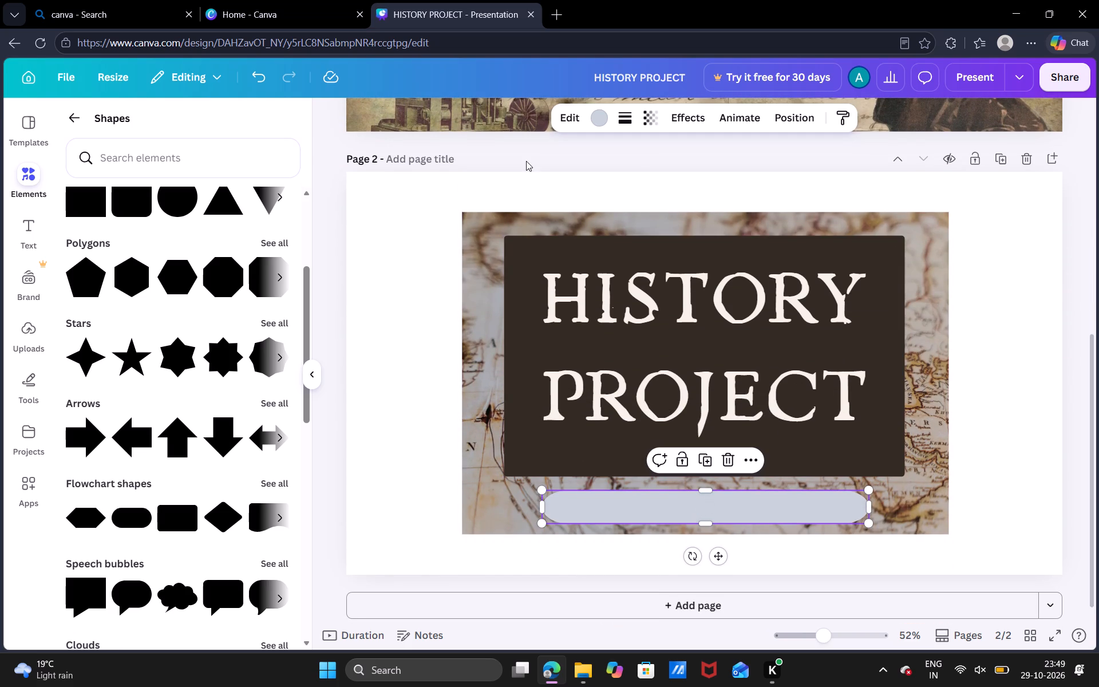
click(594, 120)
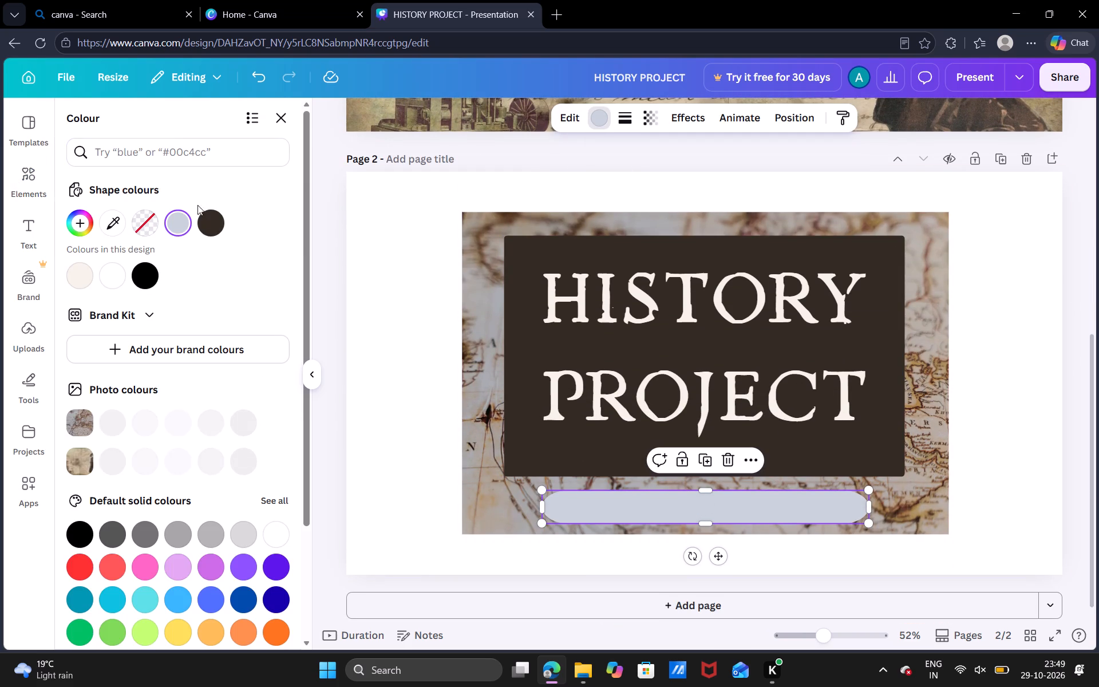
click(218, 228)
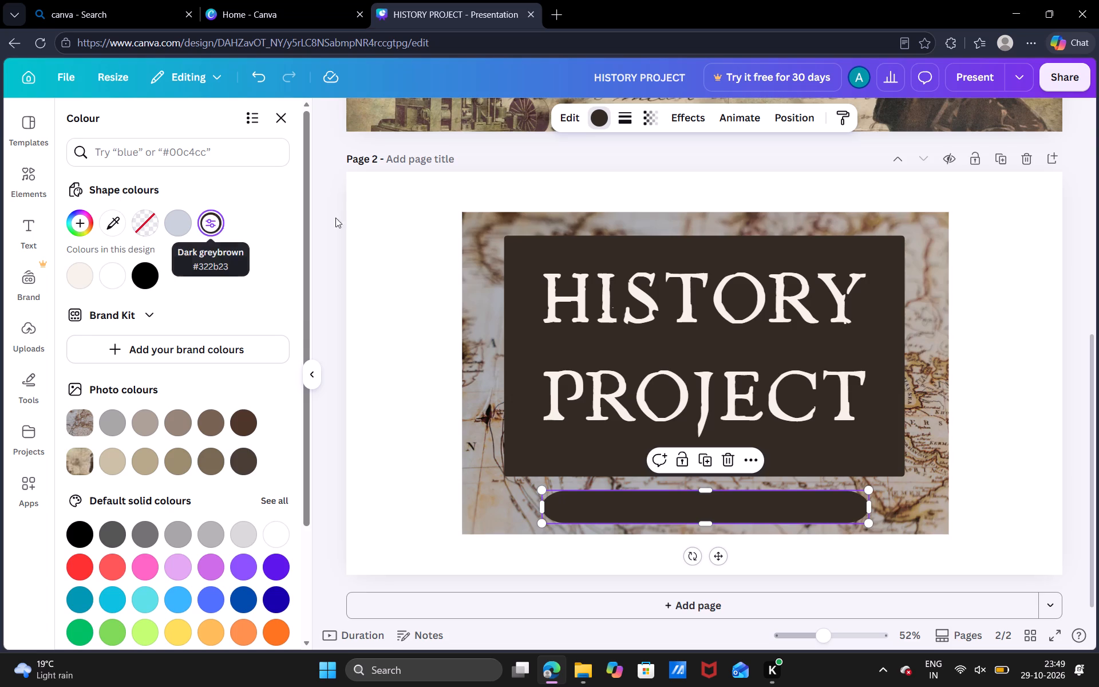
Check the font and size of the "Presented by:" text on the page 1 cover.
scroll(456, 211, up, 3)
scroll(456, 211, down, 3)
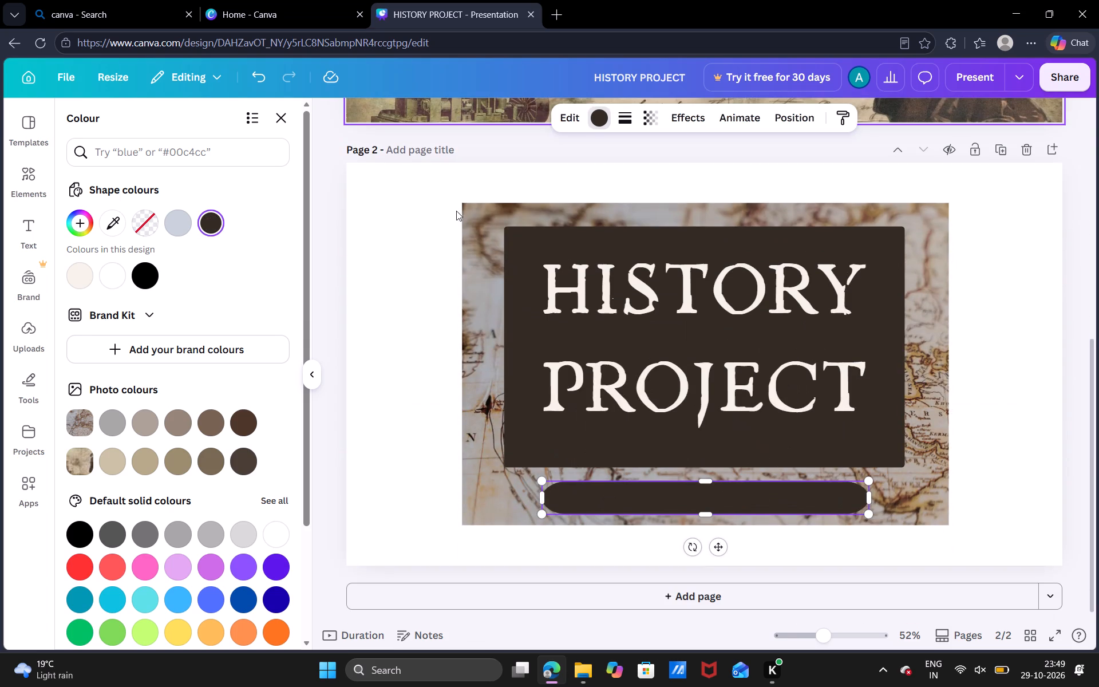
scroll(586, 299, up, 2)
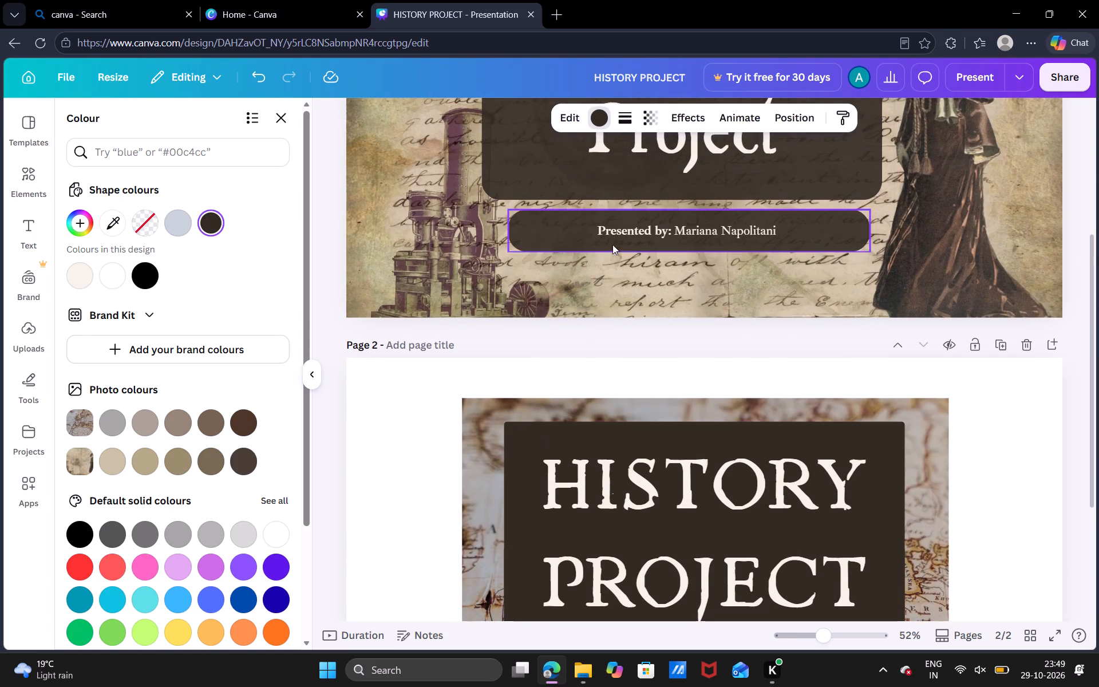
click(628, 234)
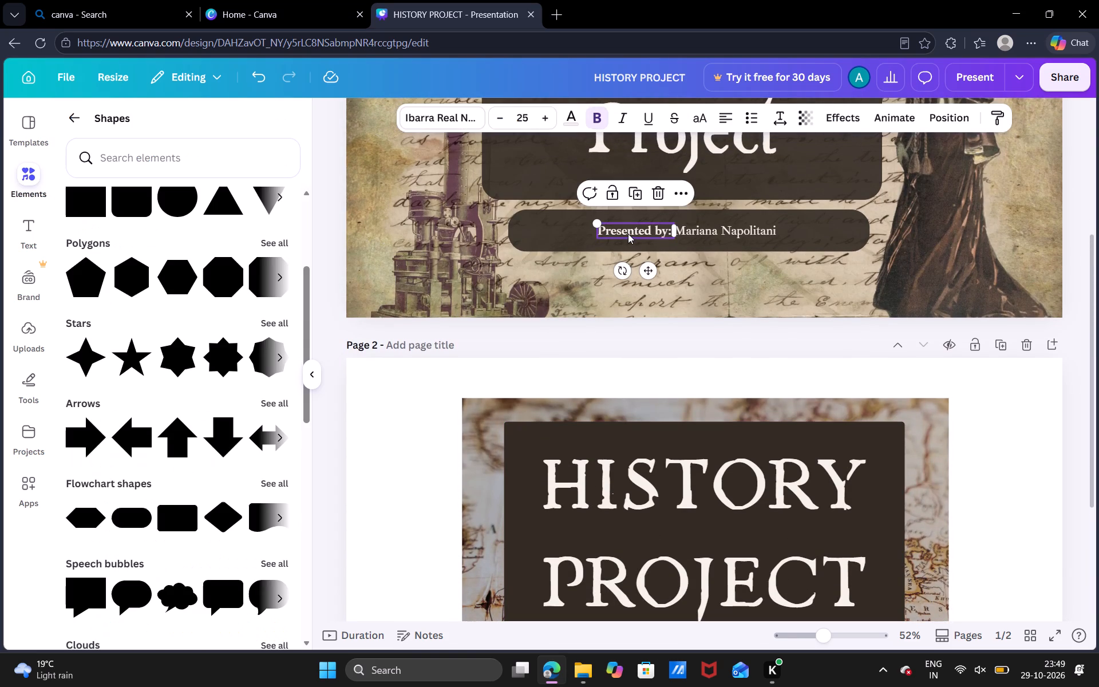
scroll(628, 234, down, 2)
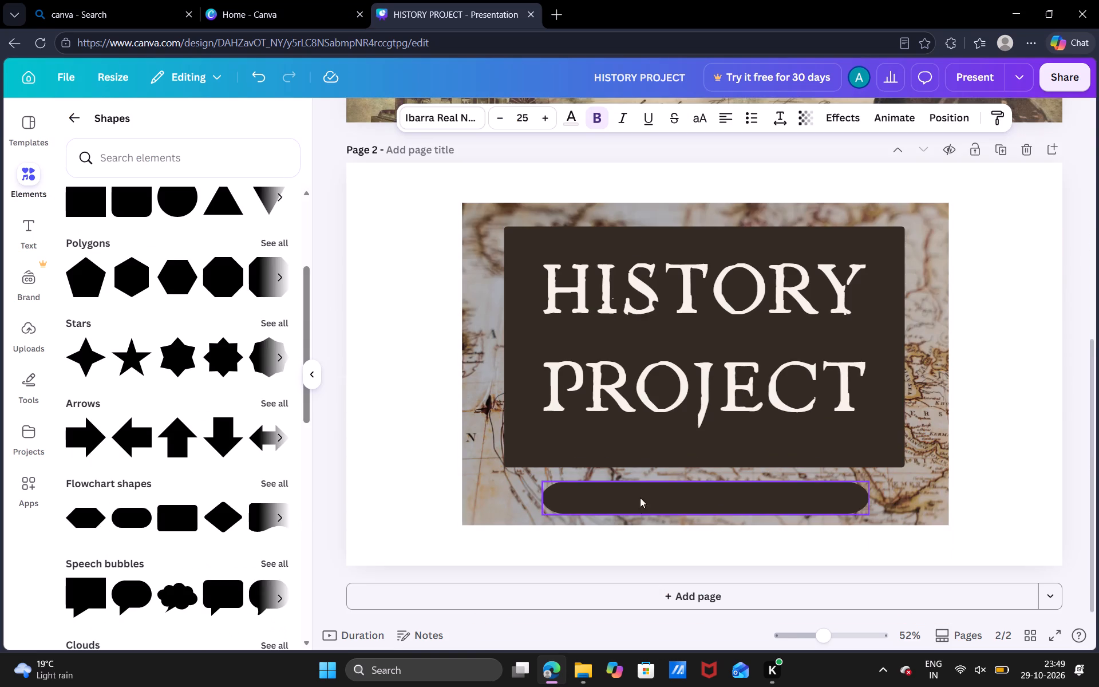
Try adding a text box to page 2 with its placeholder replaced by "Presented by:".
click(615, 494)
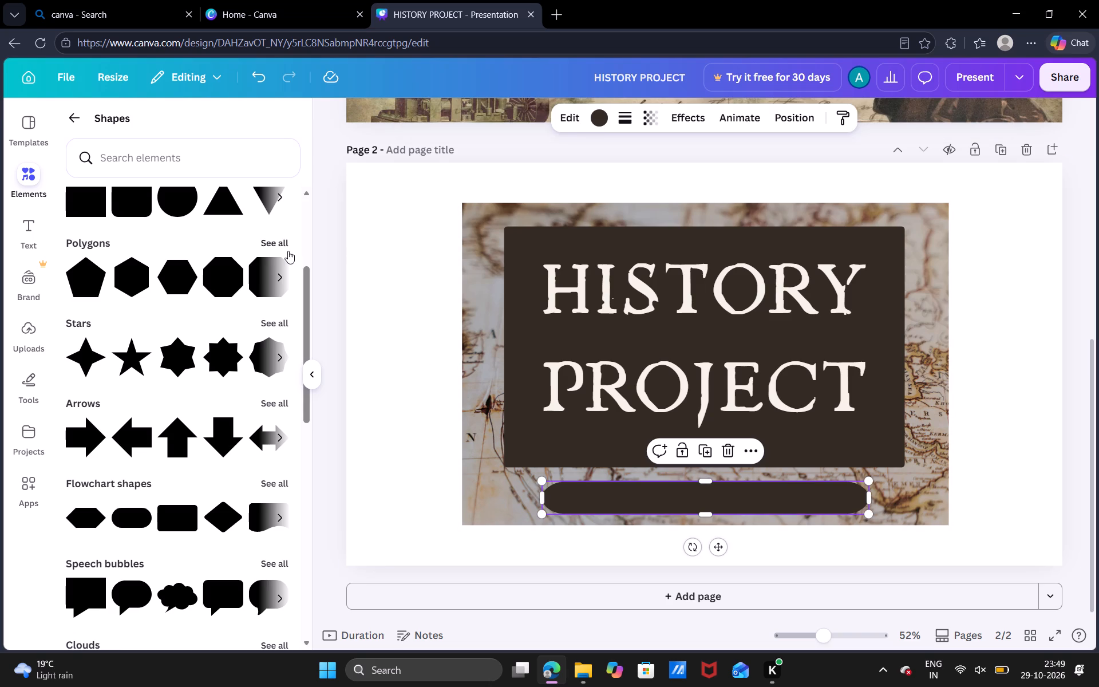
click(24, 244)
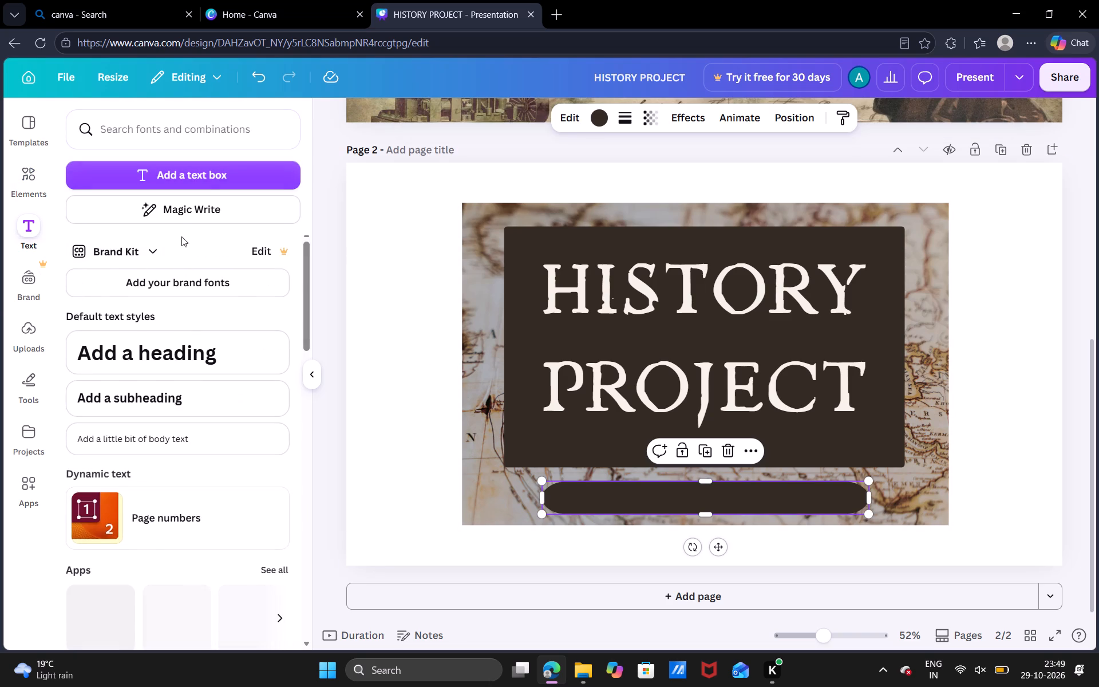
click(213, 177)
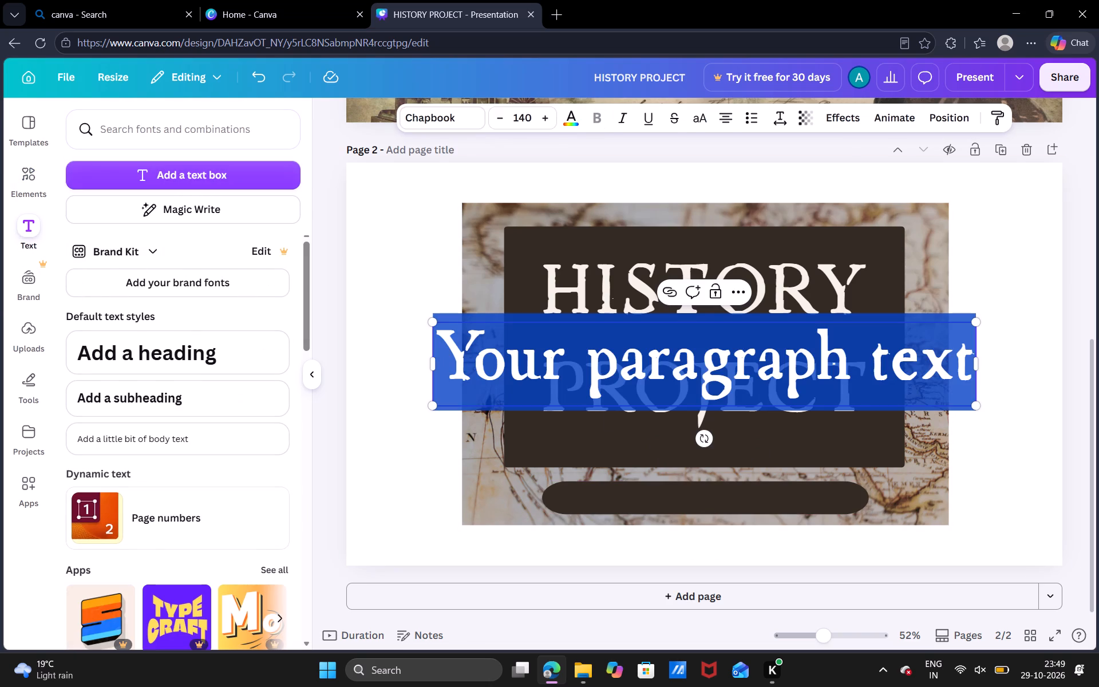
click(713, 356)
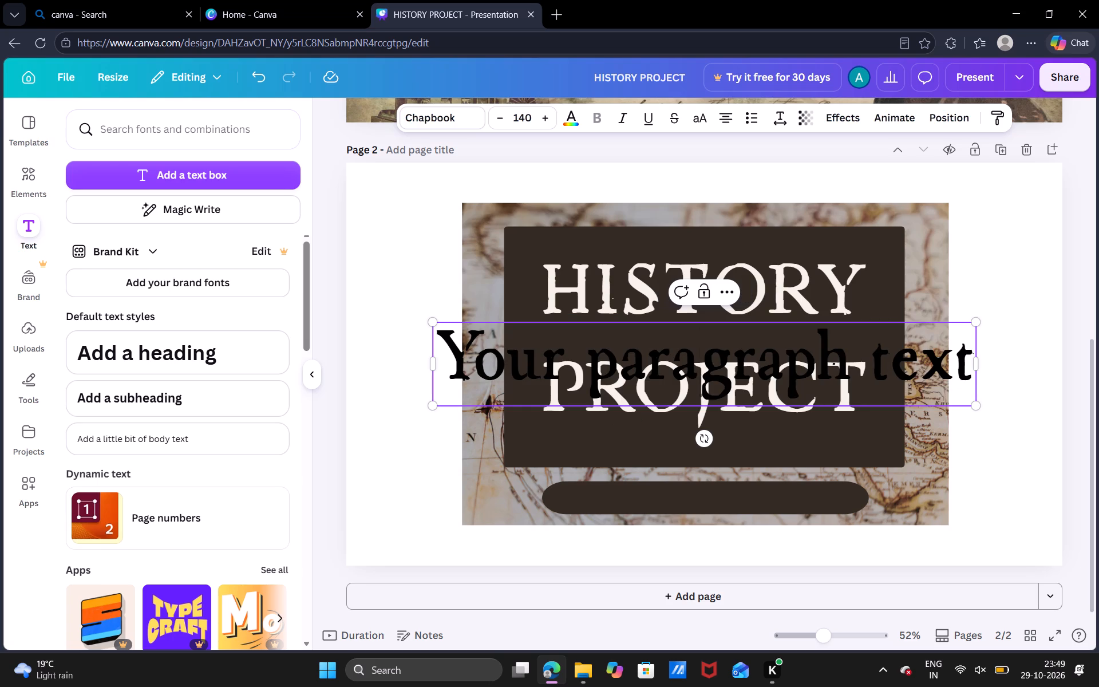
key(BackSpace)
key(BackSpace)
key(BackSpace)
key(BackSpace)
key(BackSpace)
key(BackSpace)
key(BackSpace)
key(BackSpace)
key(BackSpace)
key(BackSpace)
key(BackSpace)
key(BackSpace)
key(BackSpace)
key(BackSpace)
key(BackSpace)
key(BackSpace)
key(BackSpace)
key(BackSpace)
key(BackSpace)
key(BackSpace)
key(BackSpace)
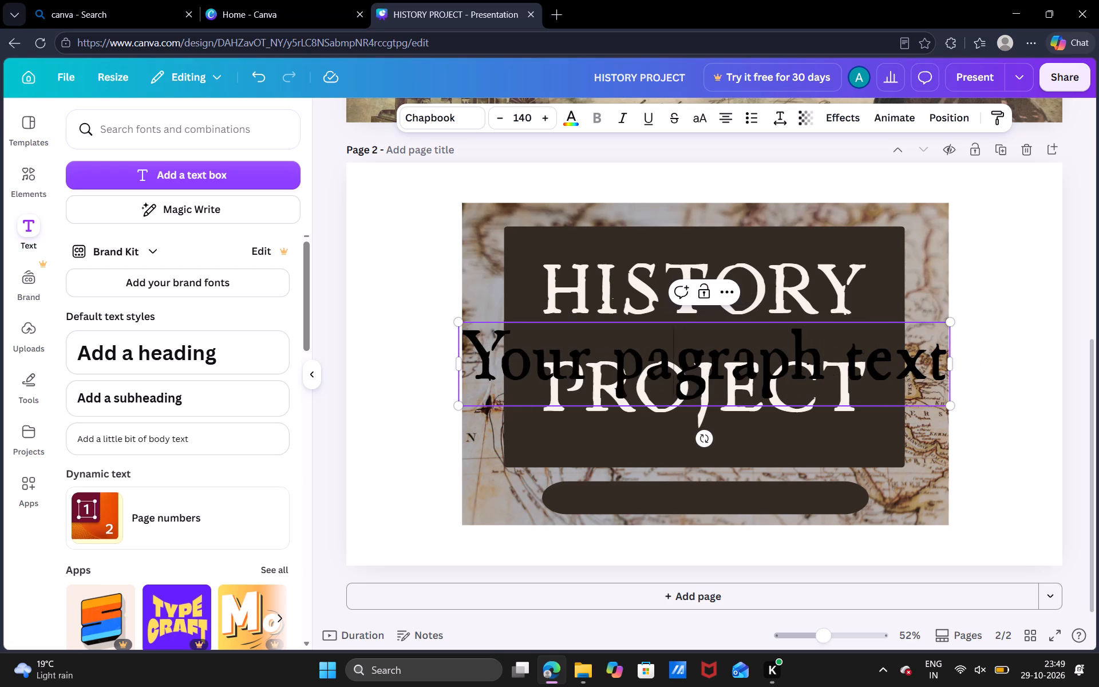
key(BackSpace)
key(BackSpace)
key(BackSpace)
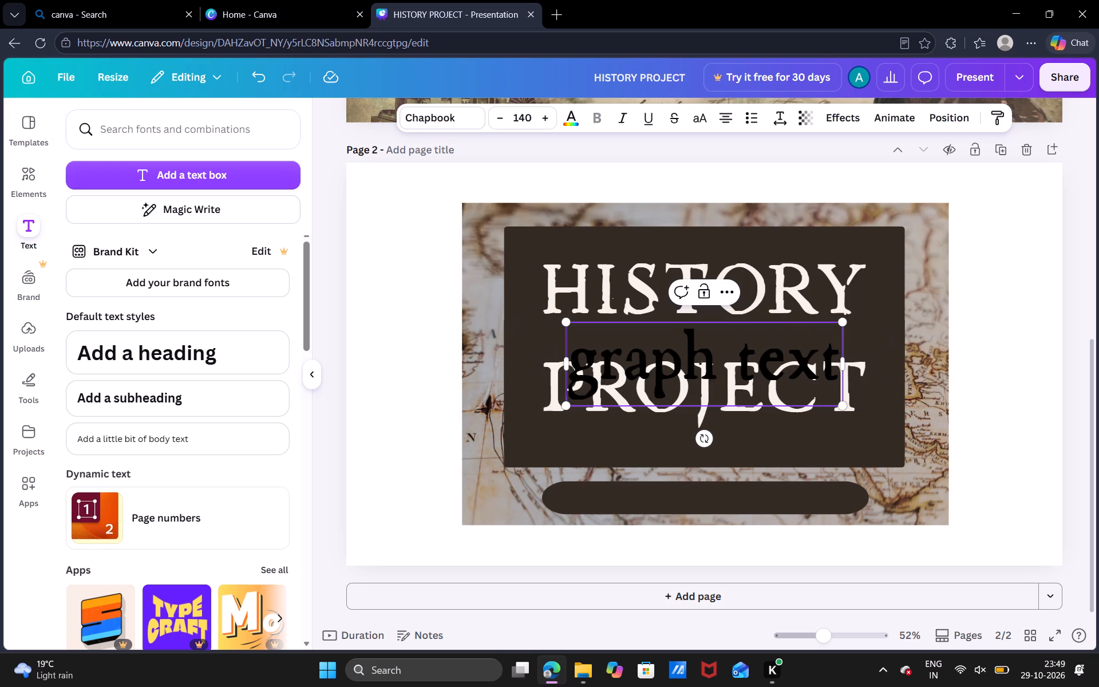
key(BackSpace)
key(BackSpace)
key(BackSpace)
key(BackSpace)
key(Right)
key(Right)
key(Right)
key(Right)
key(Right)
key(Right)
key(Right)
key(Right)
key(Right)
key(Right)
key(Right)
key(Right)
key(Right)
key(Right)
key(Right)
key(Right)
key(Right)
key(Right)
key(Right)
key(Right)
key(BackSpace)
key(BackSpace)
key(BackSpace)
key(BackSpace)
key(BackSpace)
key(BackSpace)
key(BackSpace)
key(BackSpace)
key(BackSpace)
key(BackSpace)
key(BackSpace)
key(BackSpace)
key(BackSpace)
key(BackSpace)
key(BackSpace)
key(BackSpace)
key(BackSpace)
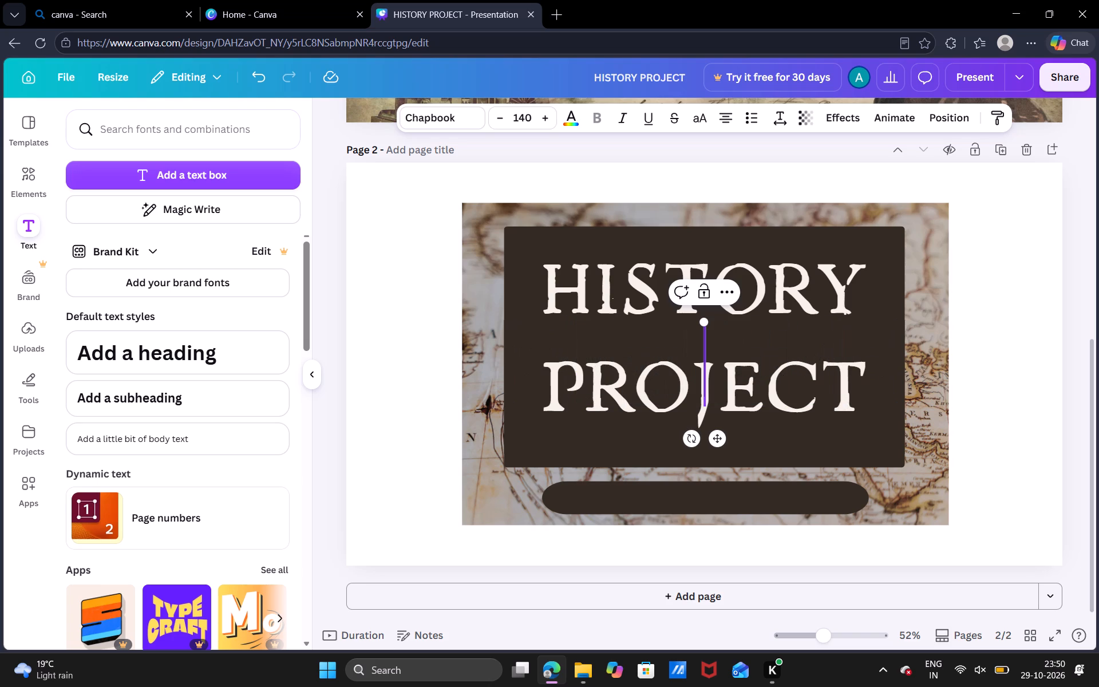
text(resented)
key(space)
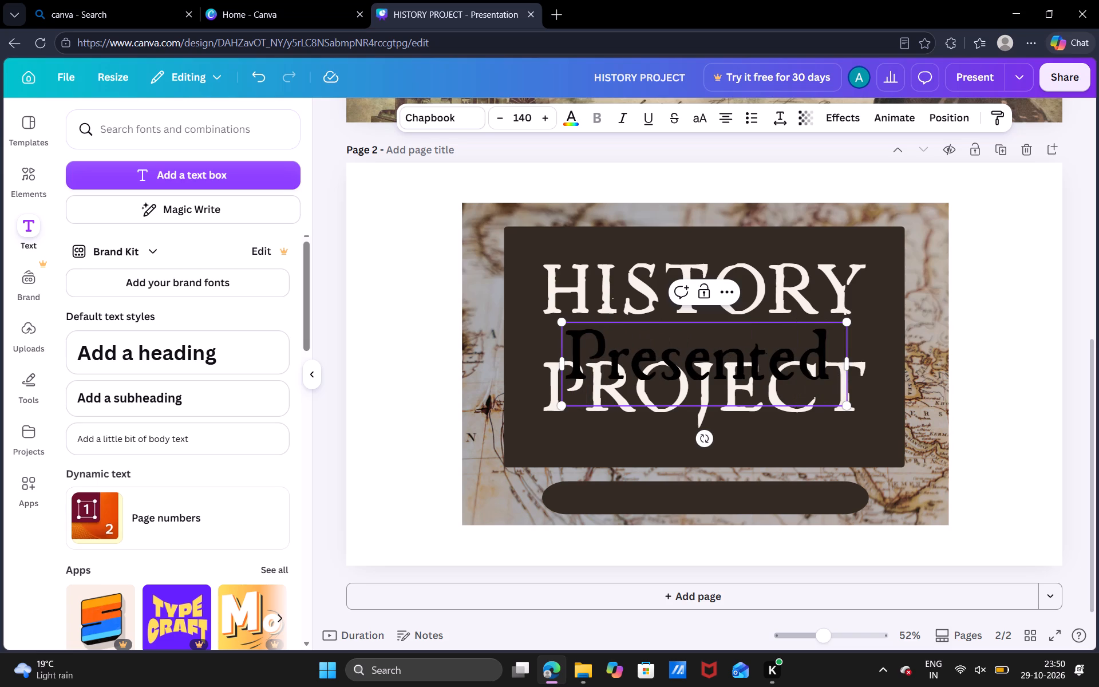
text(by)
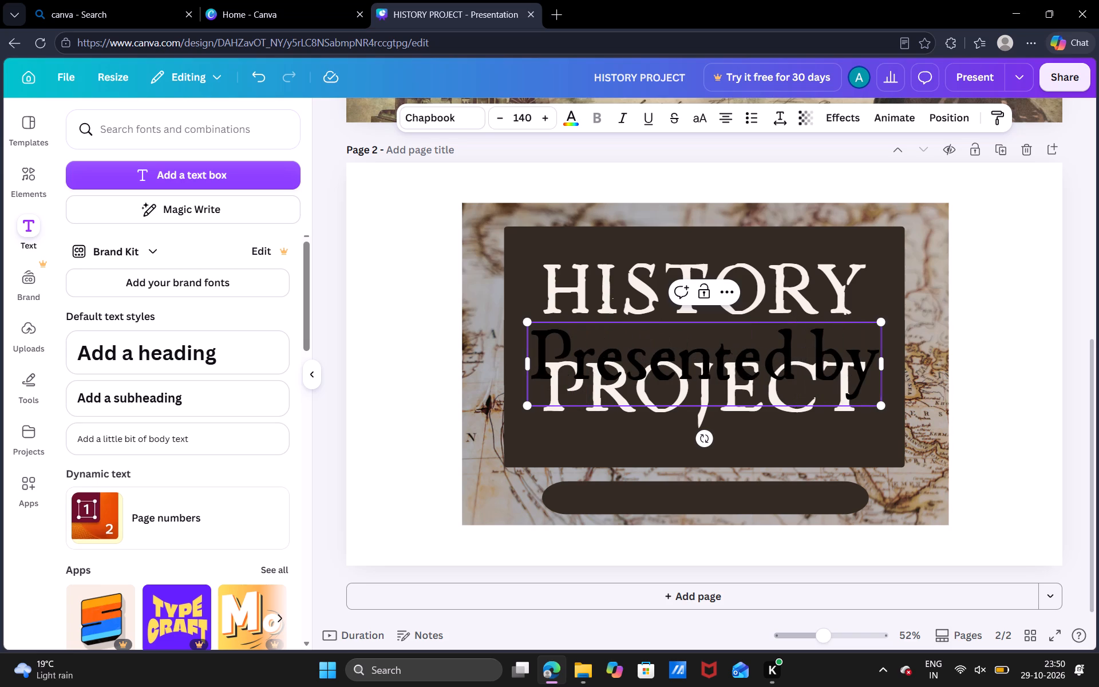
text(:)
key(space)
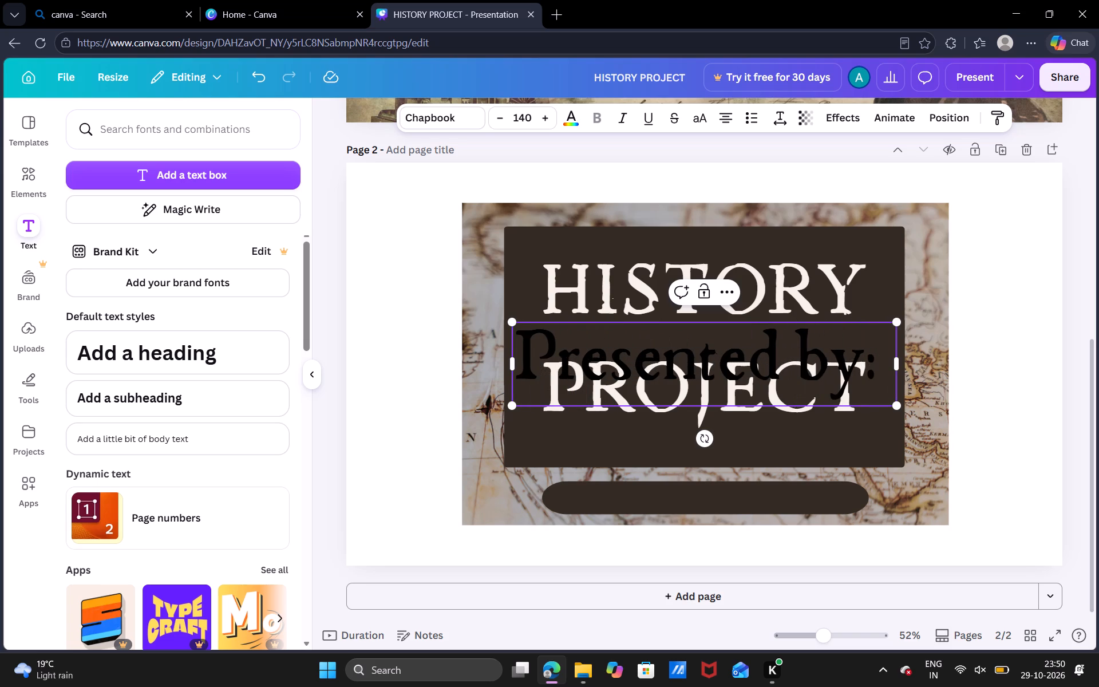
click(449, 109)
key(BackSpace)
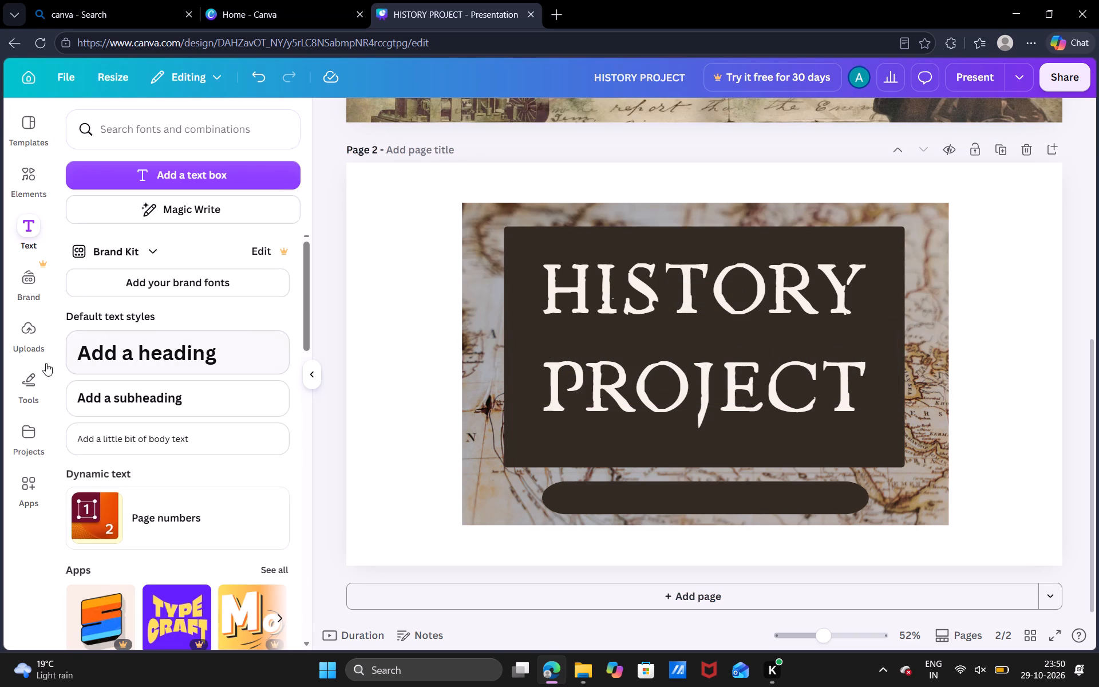
Place a new text box over the dark pill bar on page 2 reading "Presented by:".
click(30, 379)
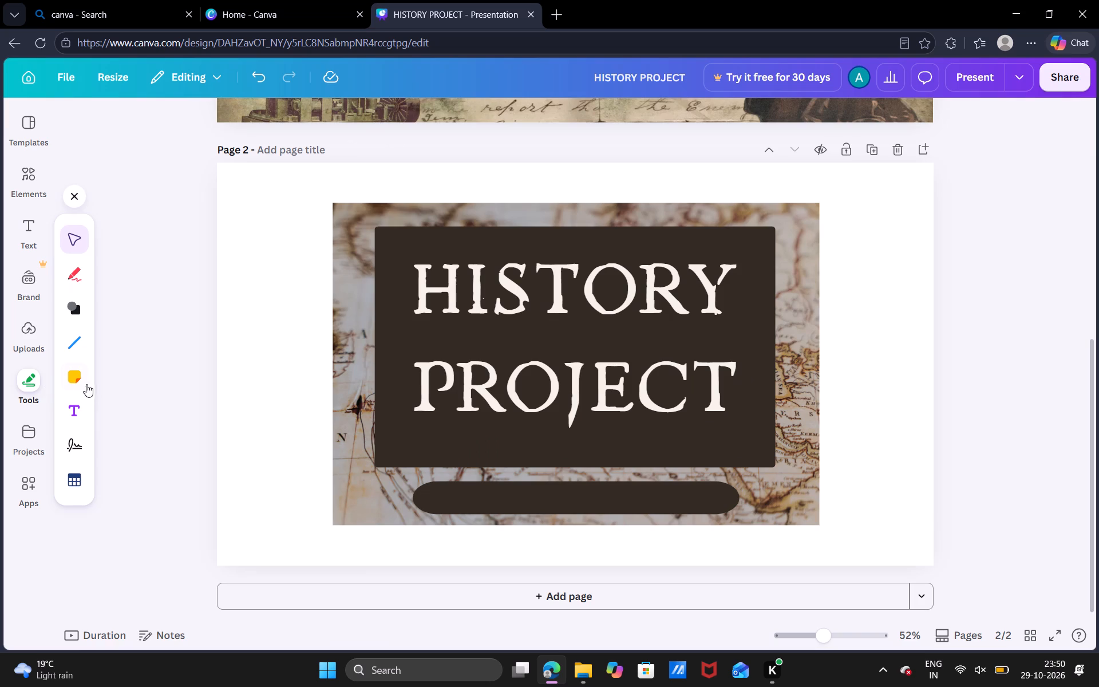
click(76, 413)
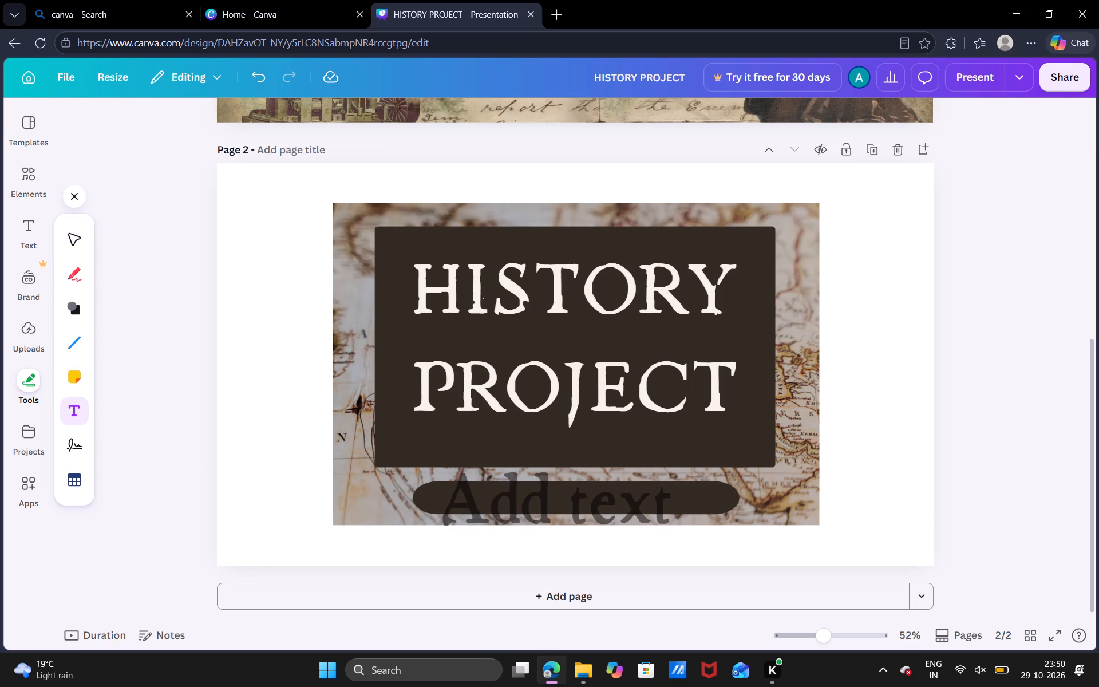
click(440, 470)
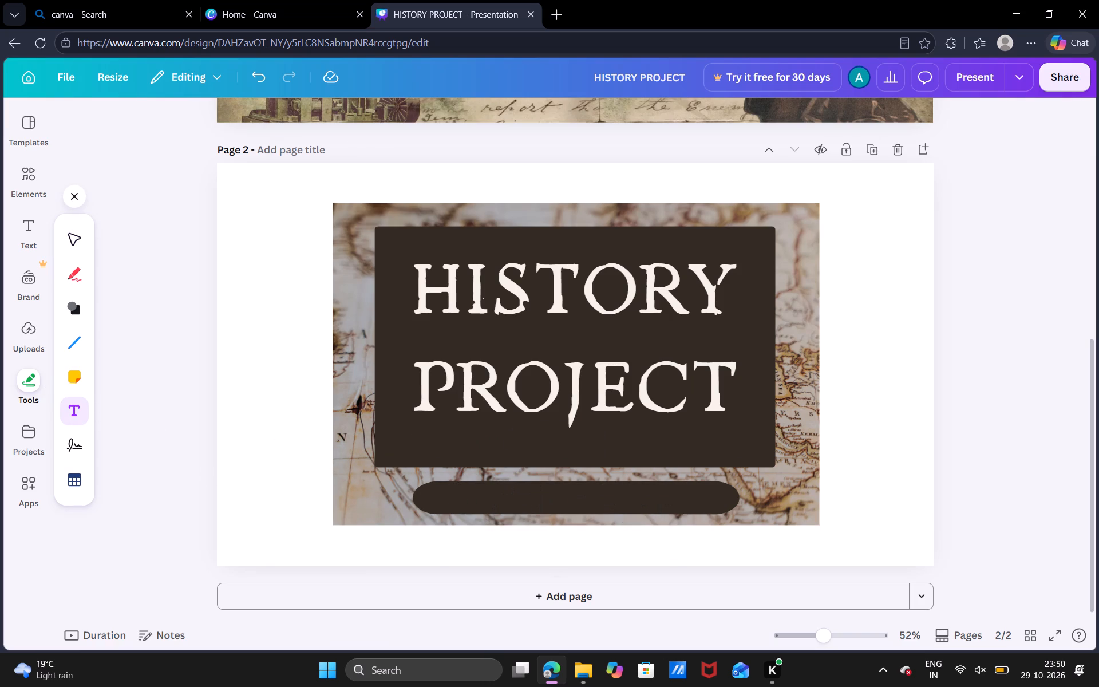
key(BackSpace)
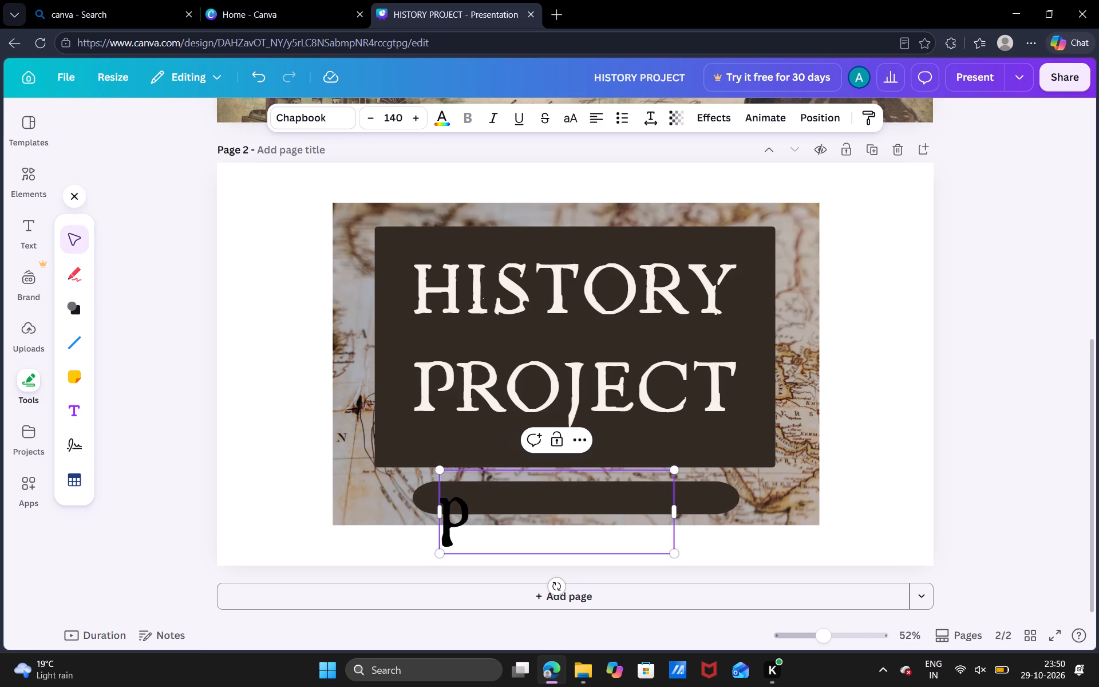
key(BackSpace)
text(resented by)
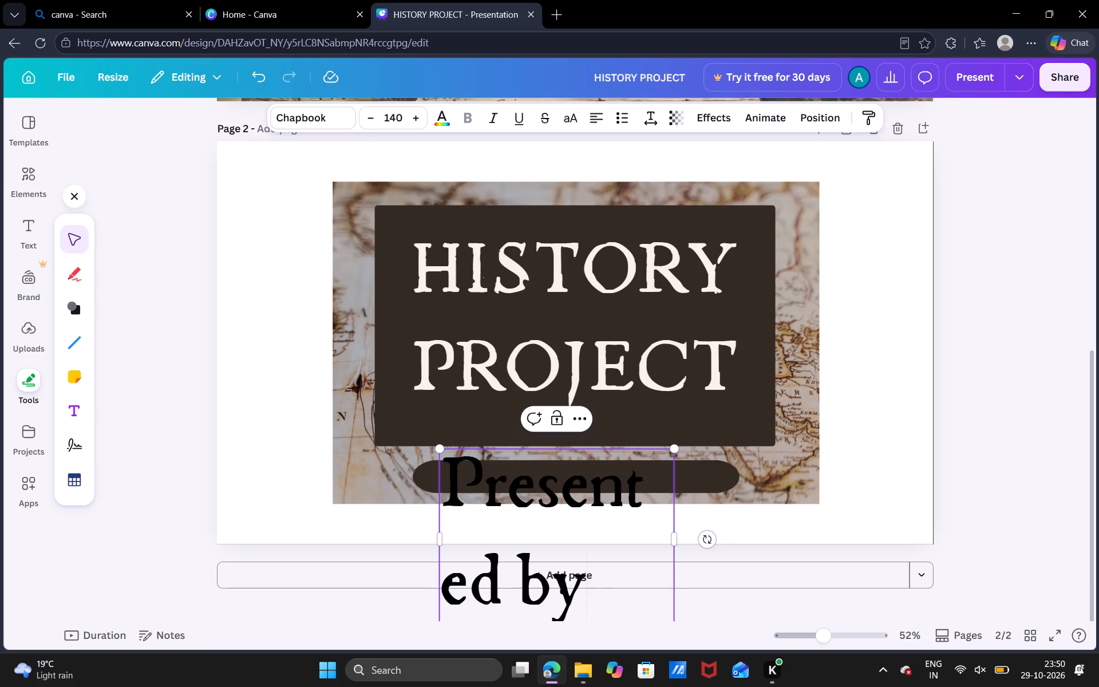
key(shift+colon)
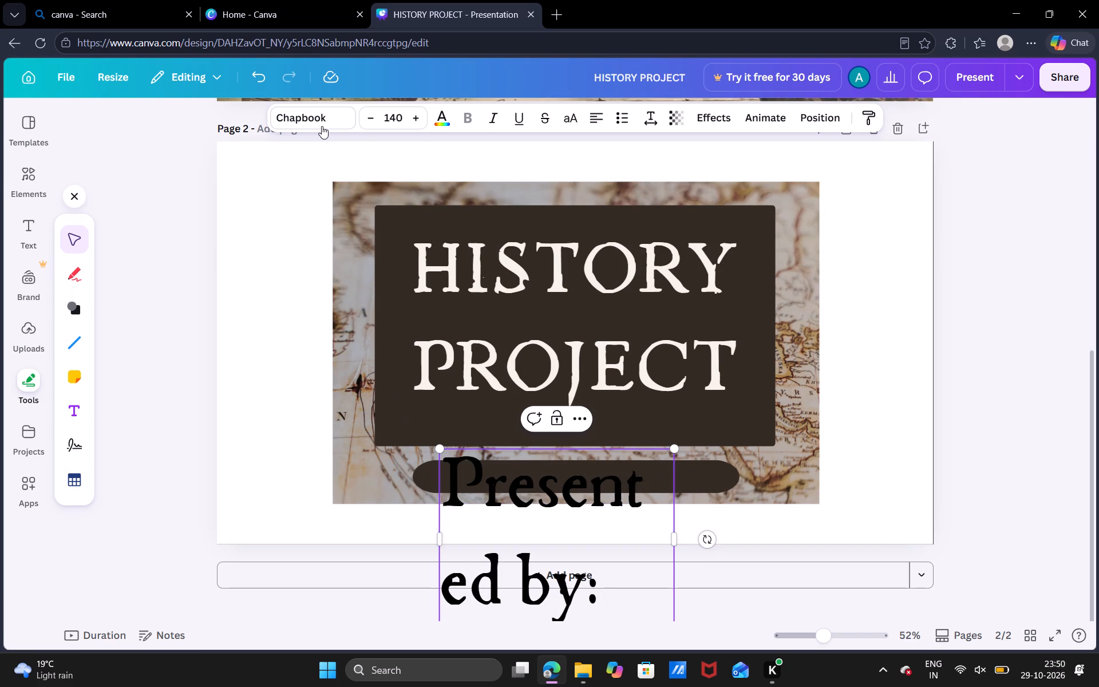
Set the "Presented by:" text to the Ibarra Real Nova font at size 25.
click(321, 124)
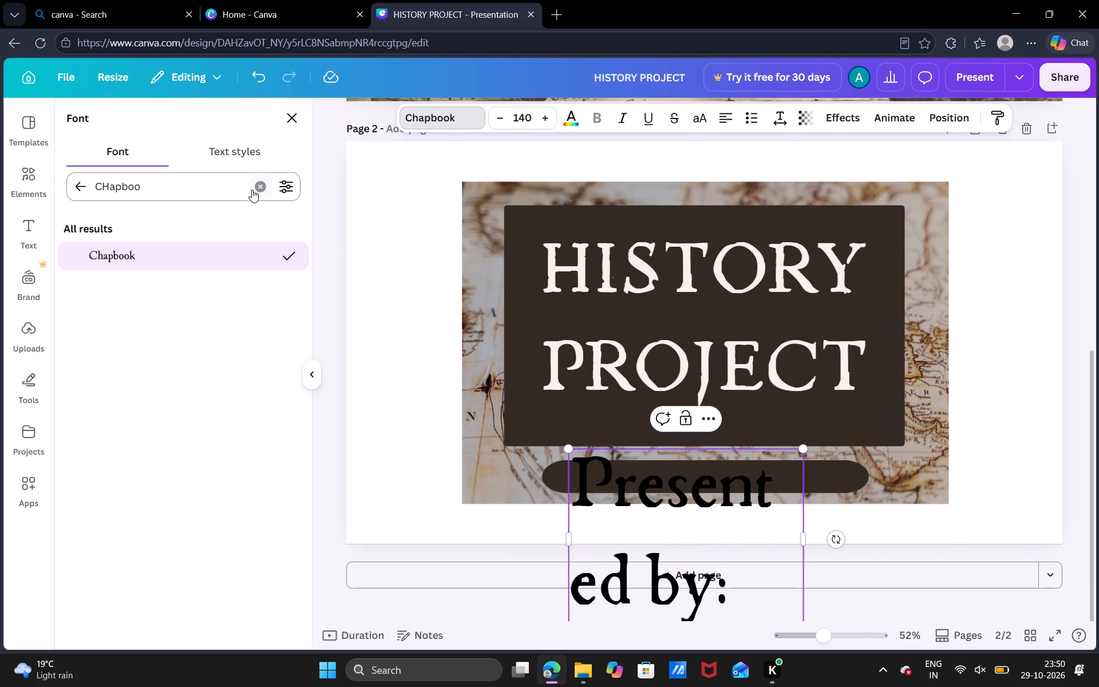
click(253, 188)
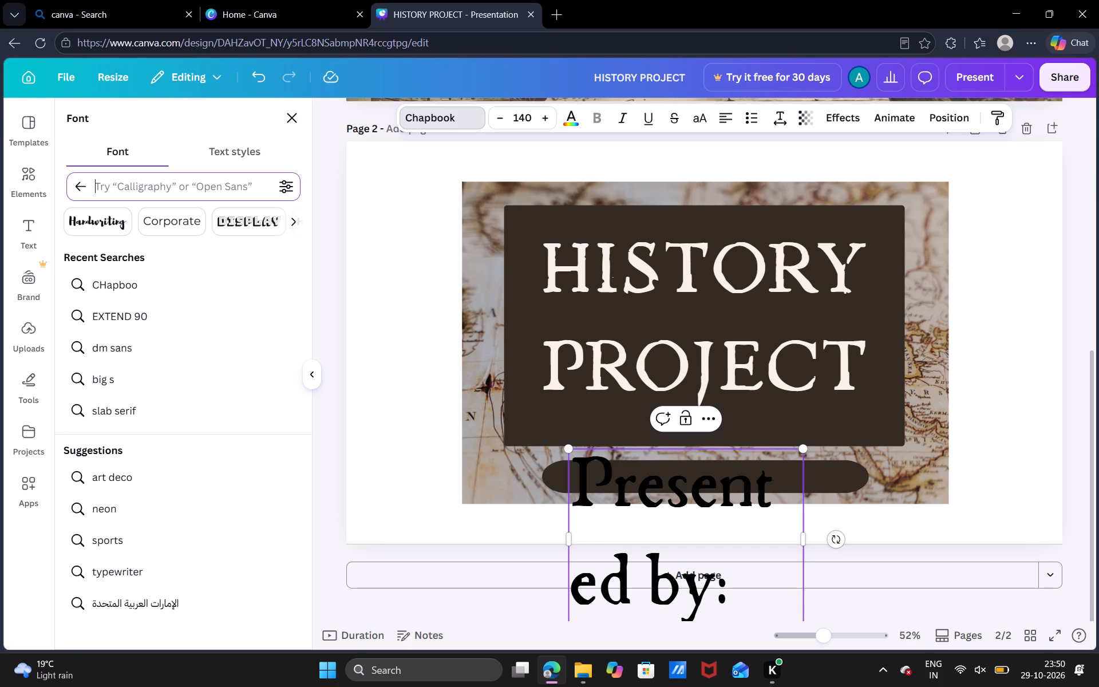
text(ibarra)
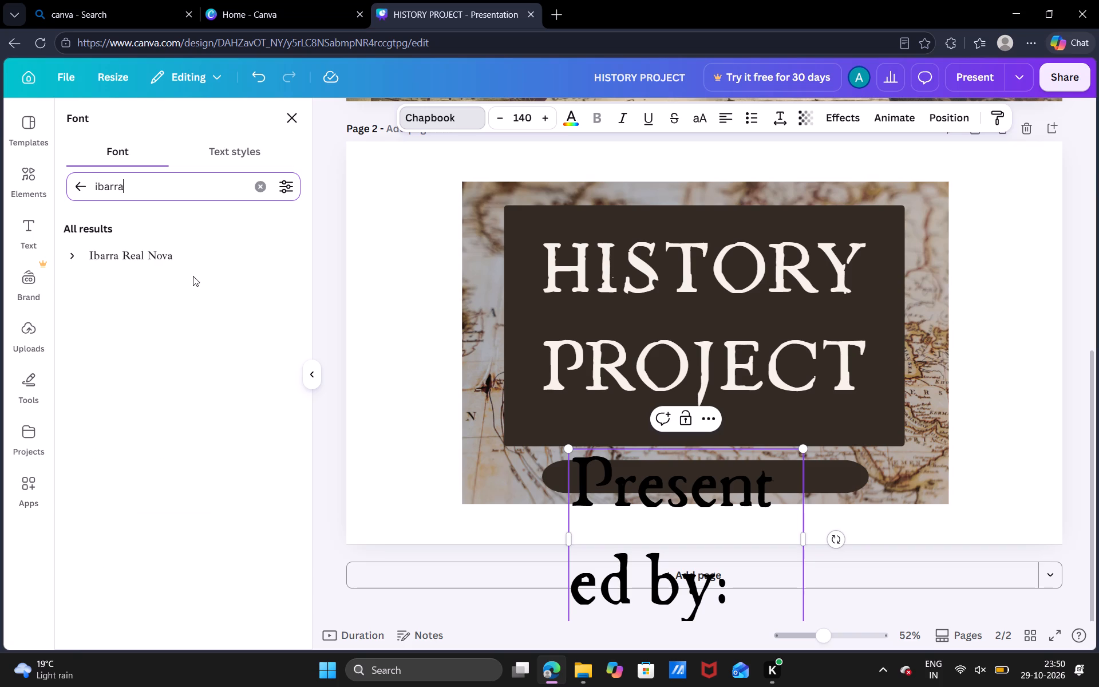
click(198, 260)
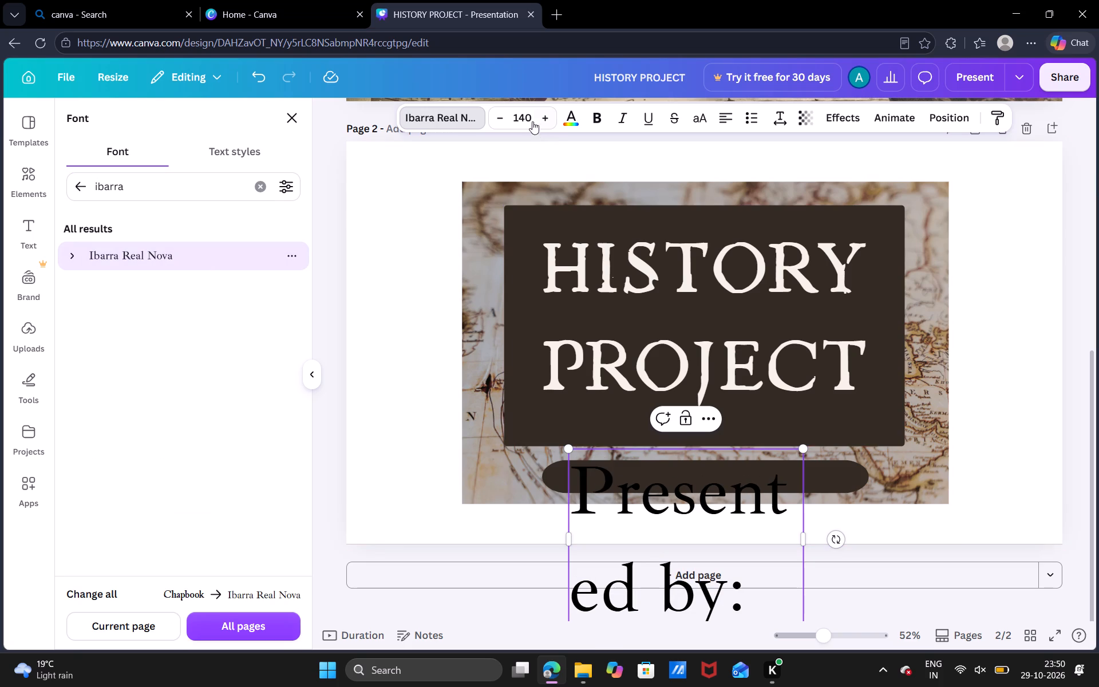
click(529, 115)
text(25)
key(Return)
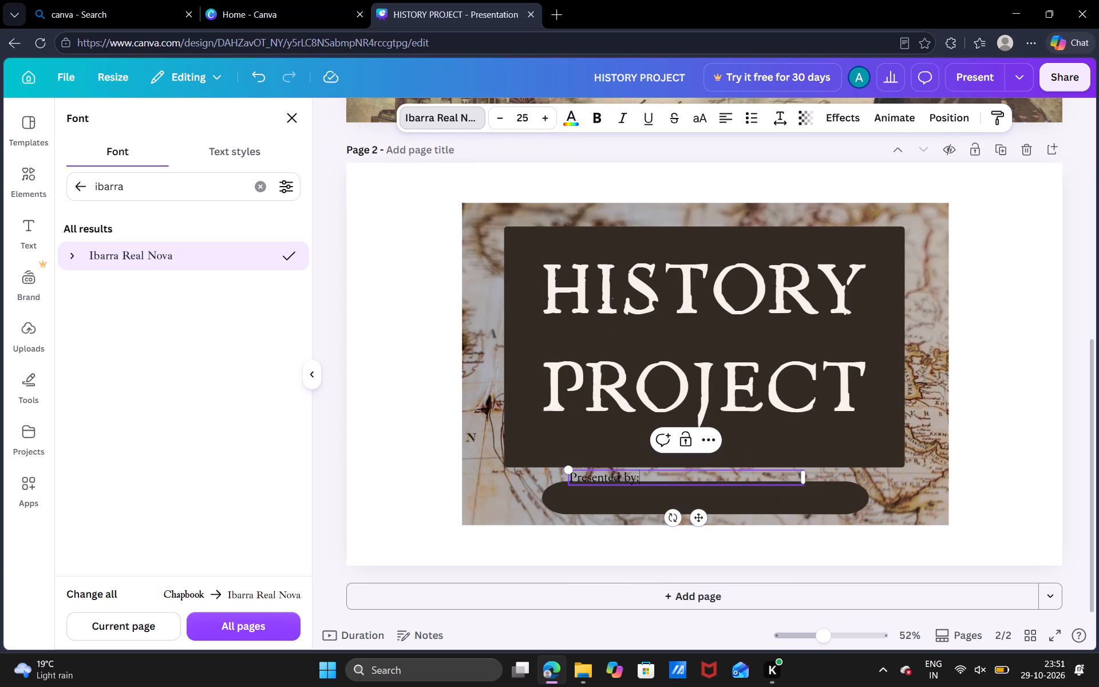
Recolour the "Presented by:" text on page 2 from black to the off-white already used in the design.
drag(635, 478, 633, 500)
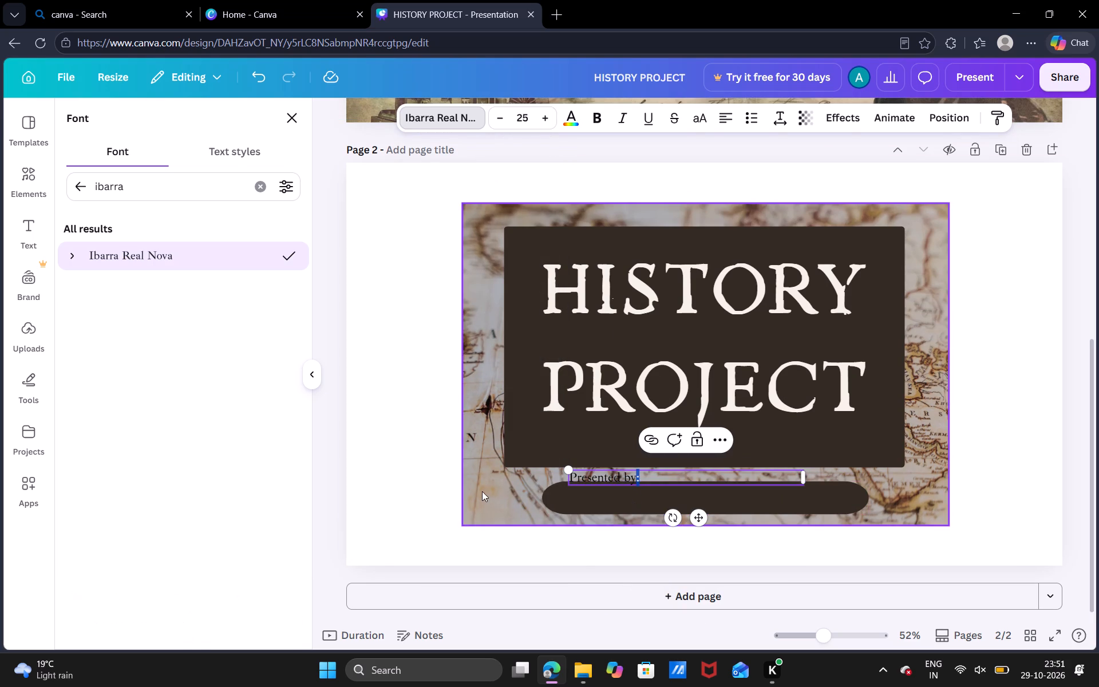
click(482, 491)
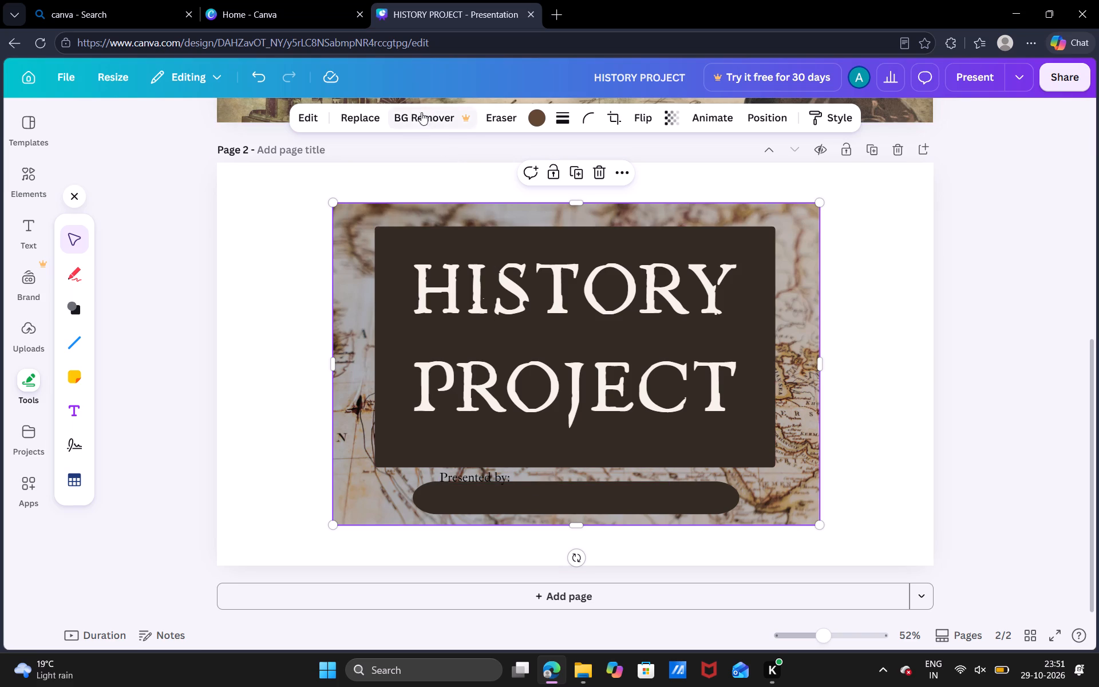
click(466, 475)
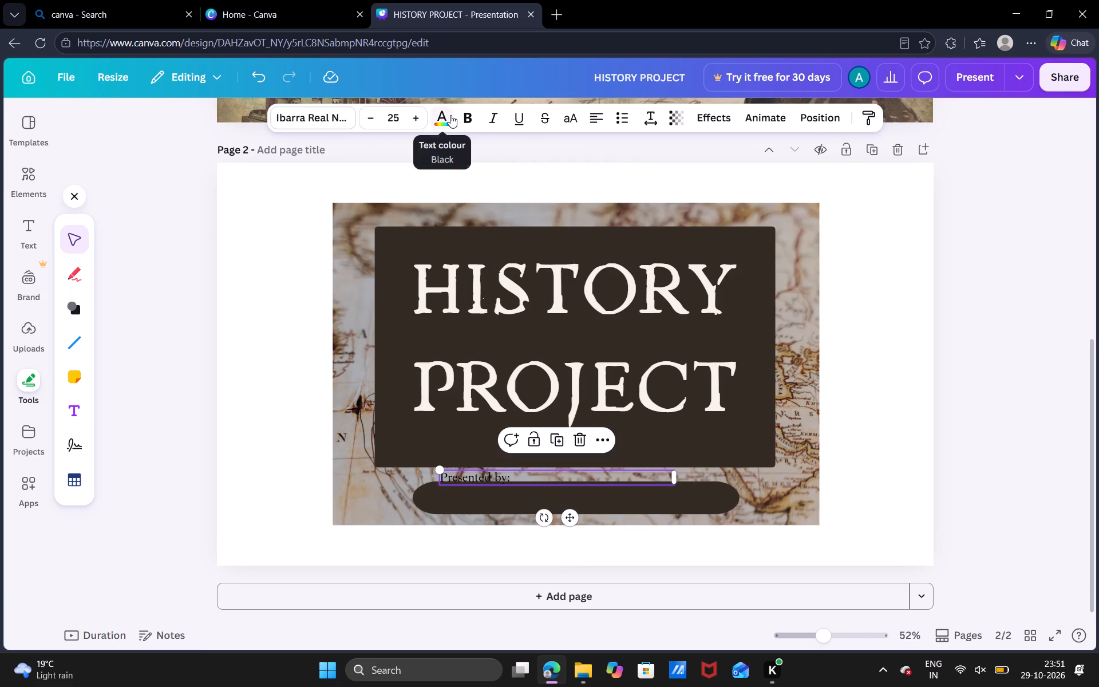
click(450, 115)
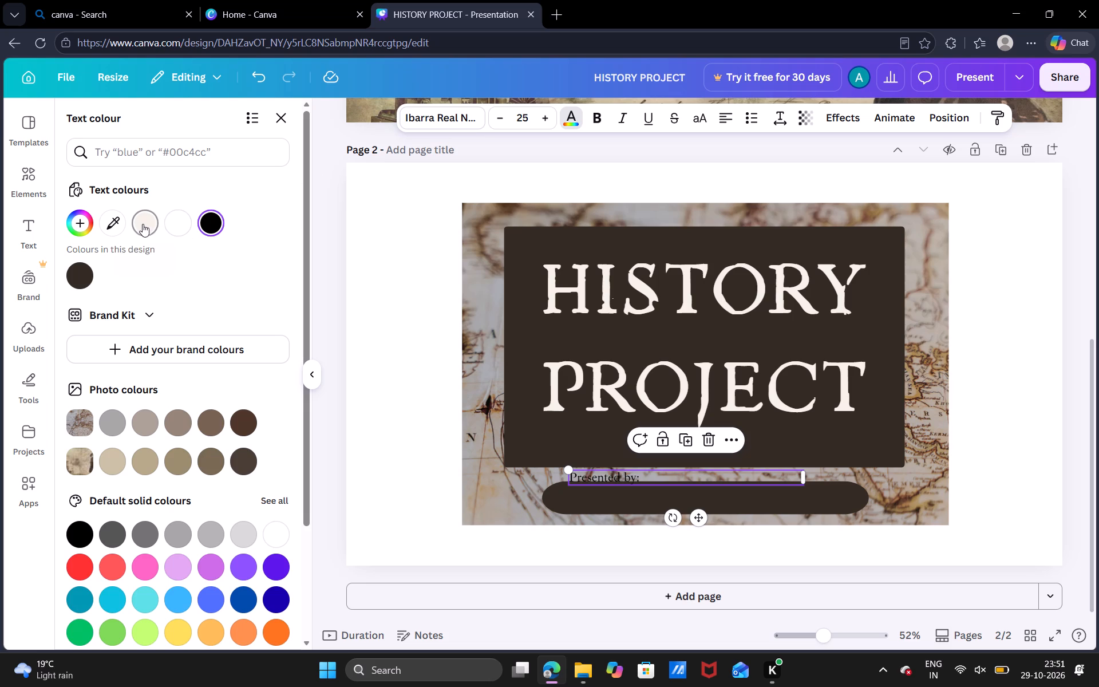
click(143, 222)
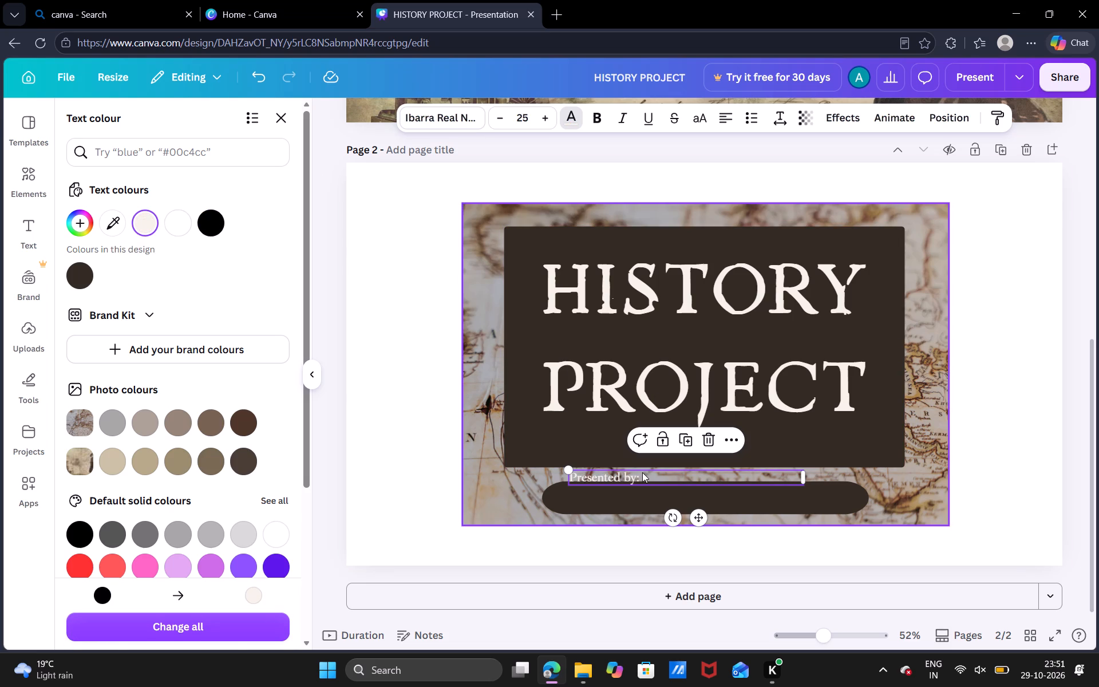
Move the "Presented by:" text down onto the dark pill bar, vertically centred within it.
drag(642, 472, 643, 476)
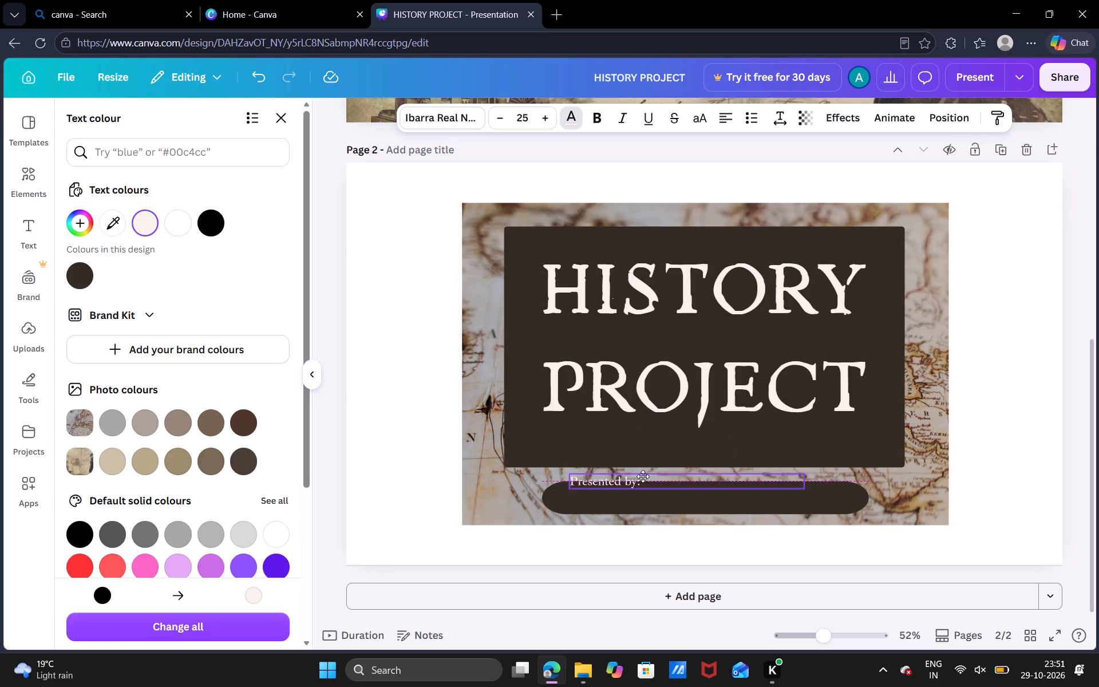
drag(643, 476, 646, 494)
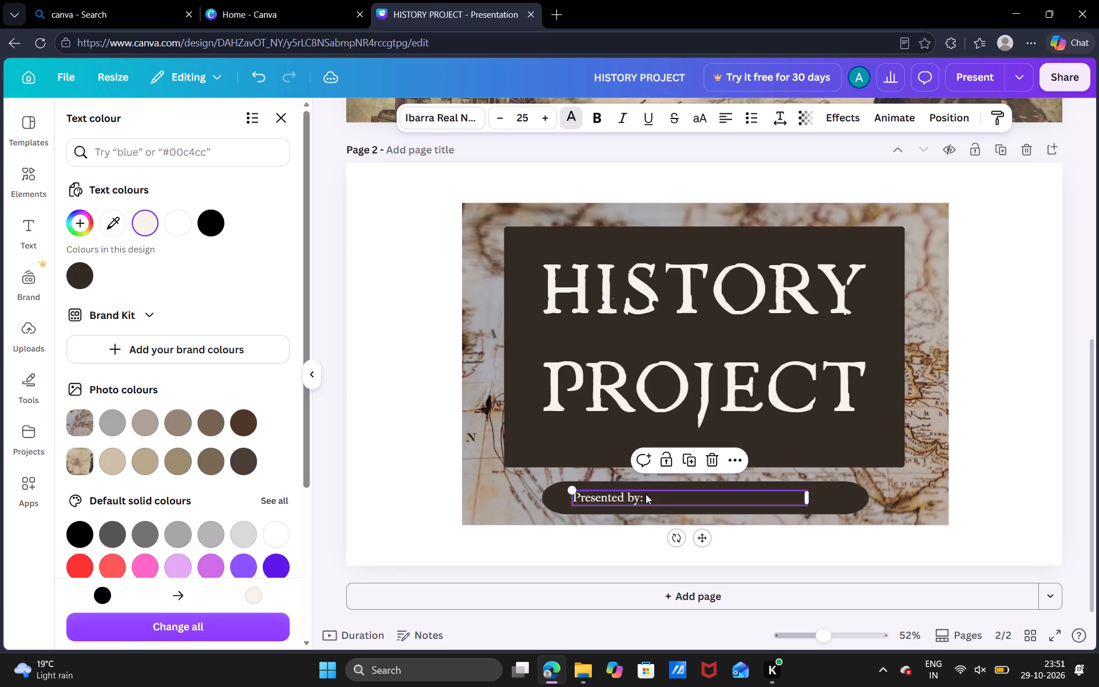
Add the presenter's full name after "Presented by:" in the pill bar text, following the page 1 wording.
scroll(788, 177, up, 3)
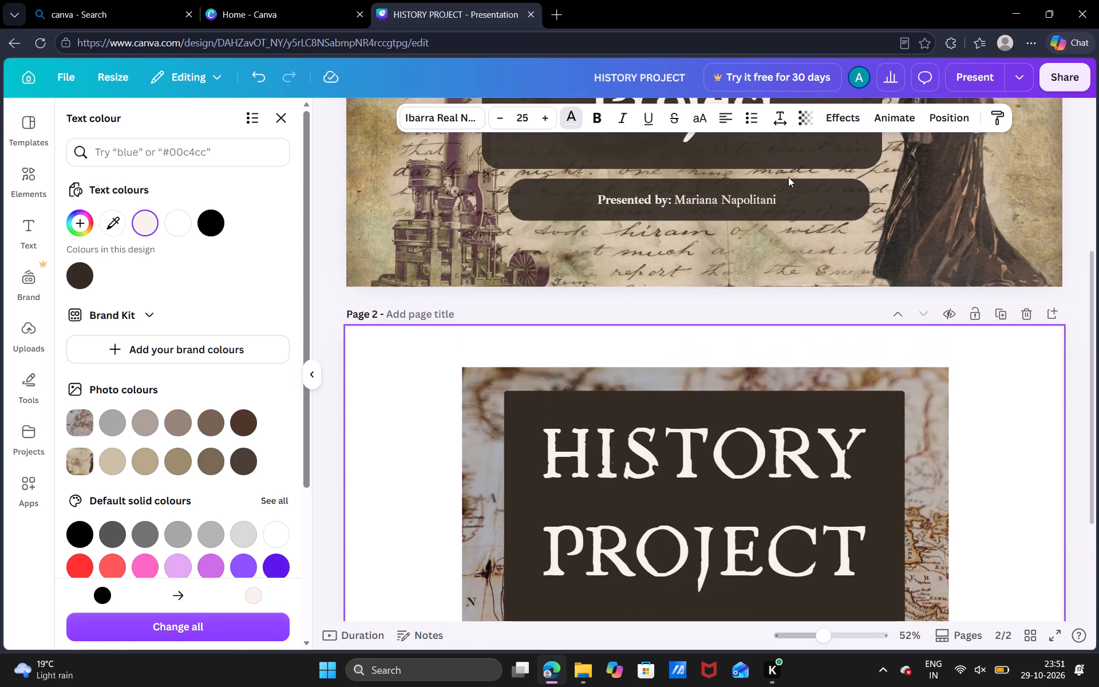
click(740, 203)
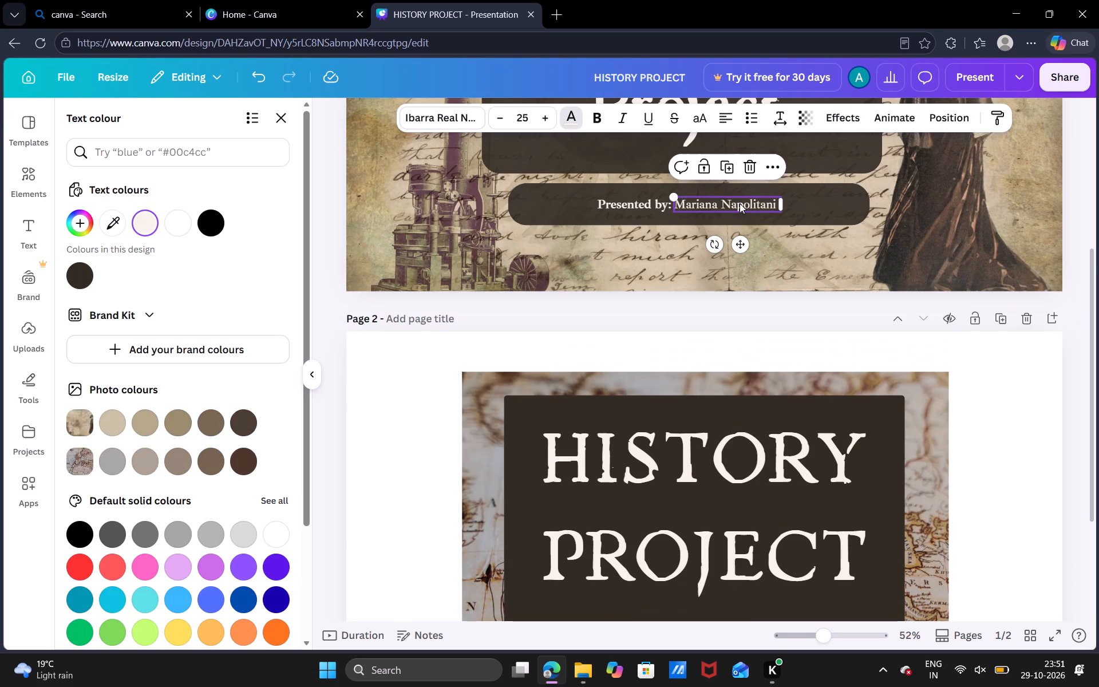
scroll(741, 287, down, 4)
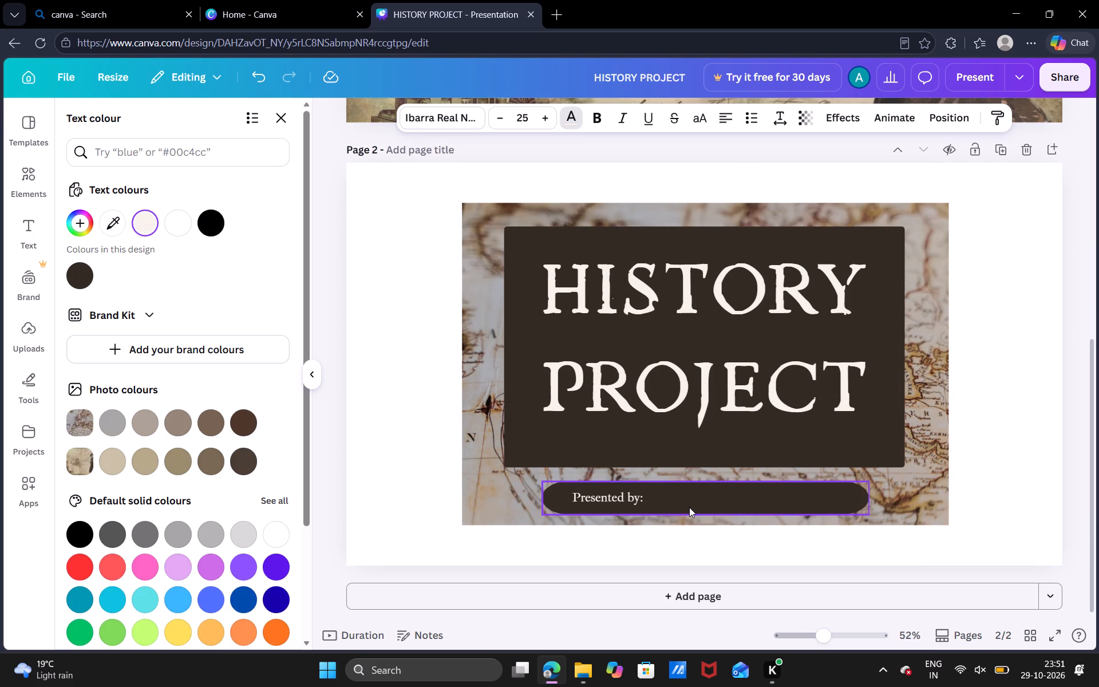
click(689, 499)
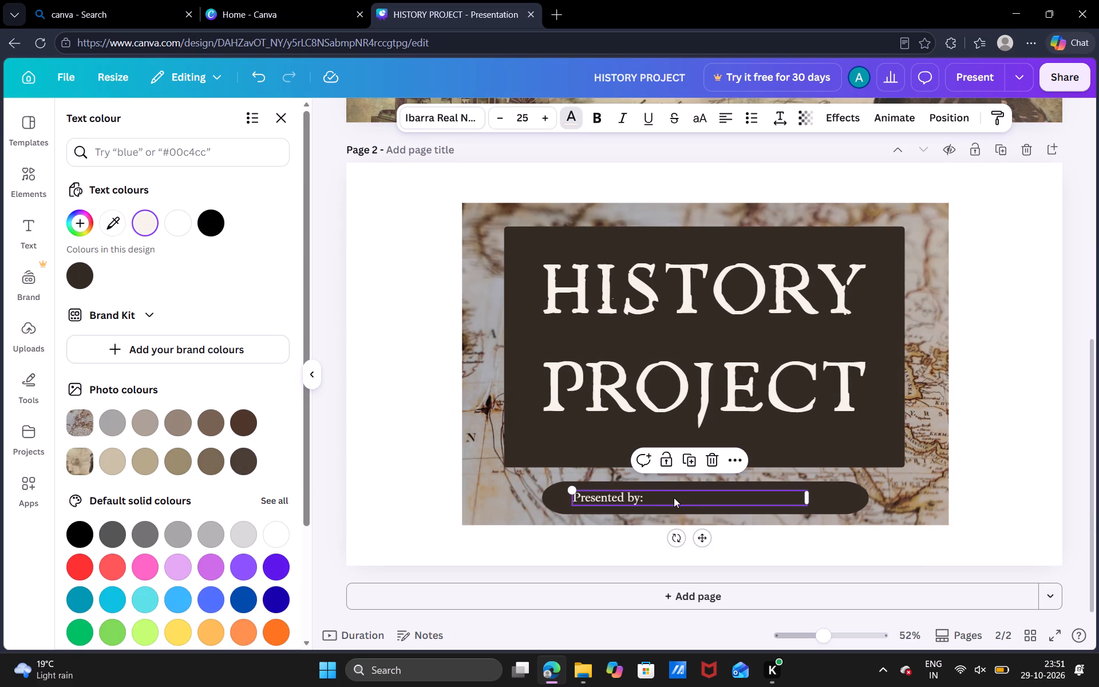
click(672, 497)
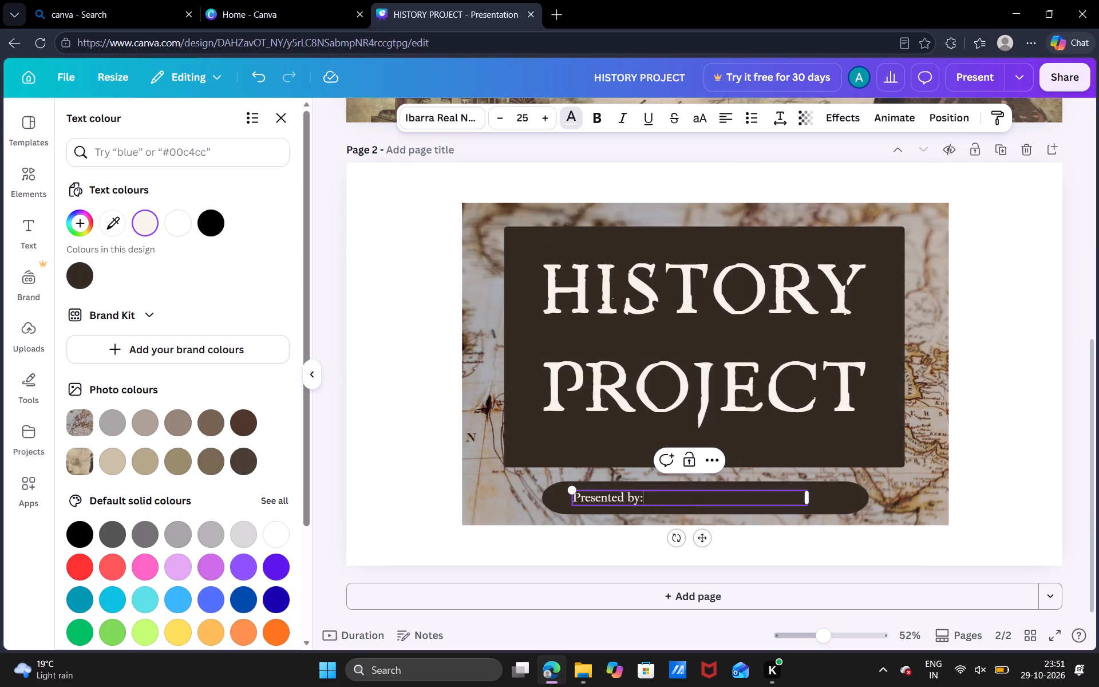
key(space)
key(space)
key(comma)
key(BackSpace)
text(man)
key(space)
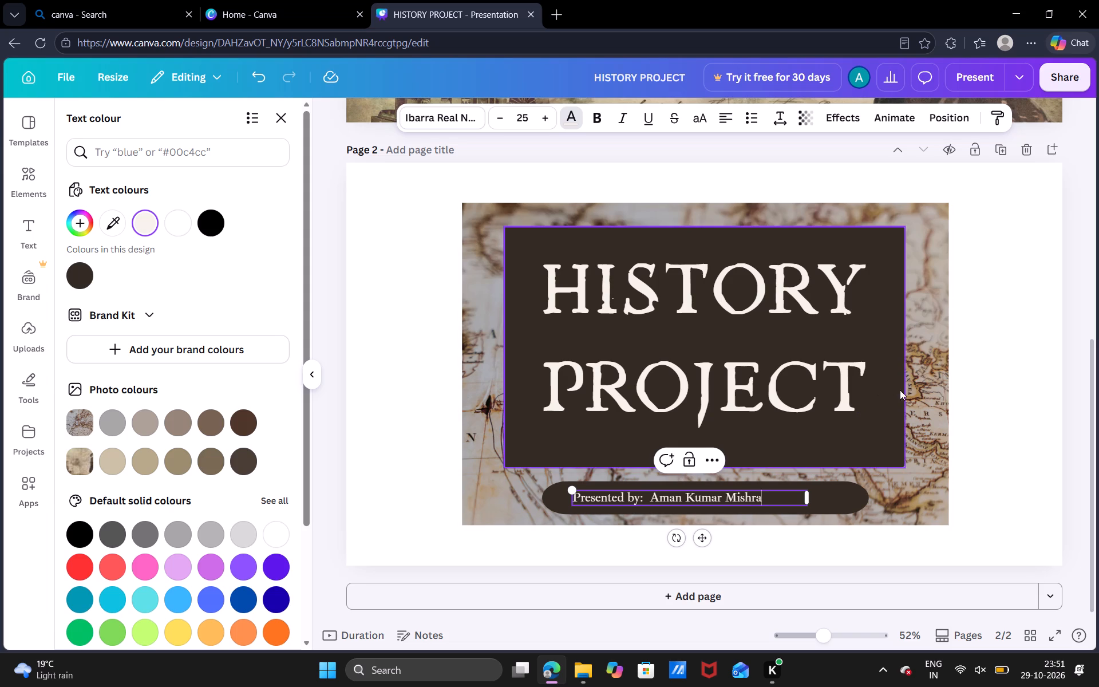
click(864, 439)
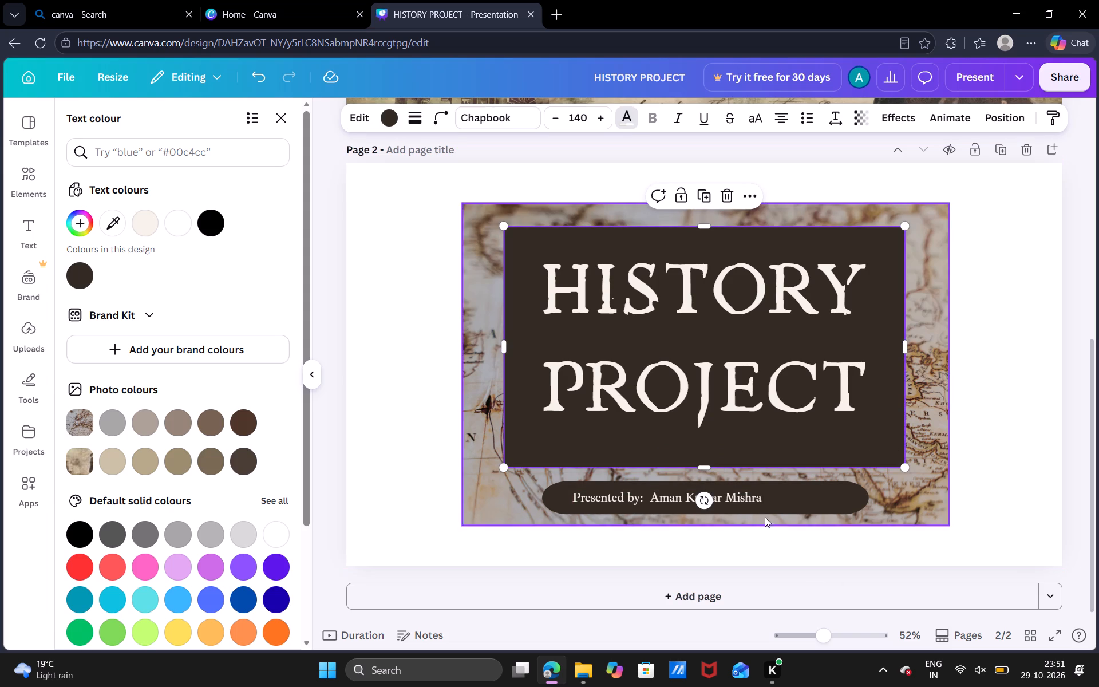
Shift the presenter line to the right so its text box is centred in the pill bar on page 2.
drag(744, 502, 752, 498)
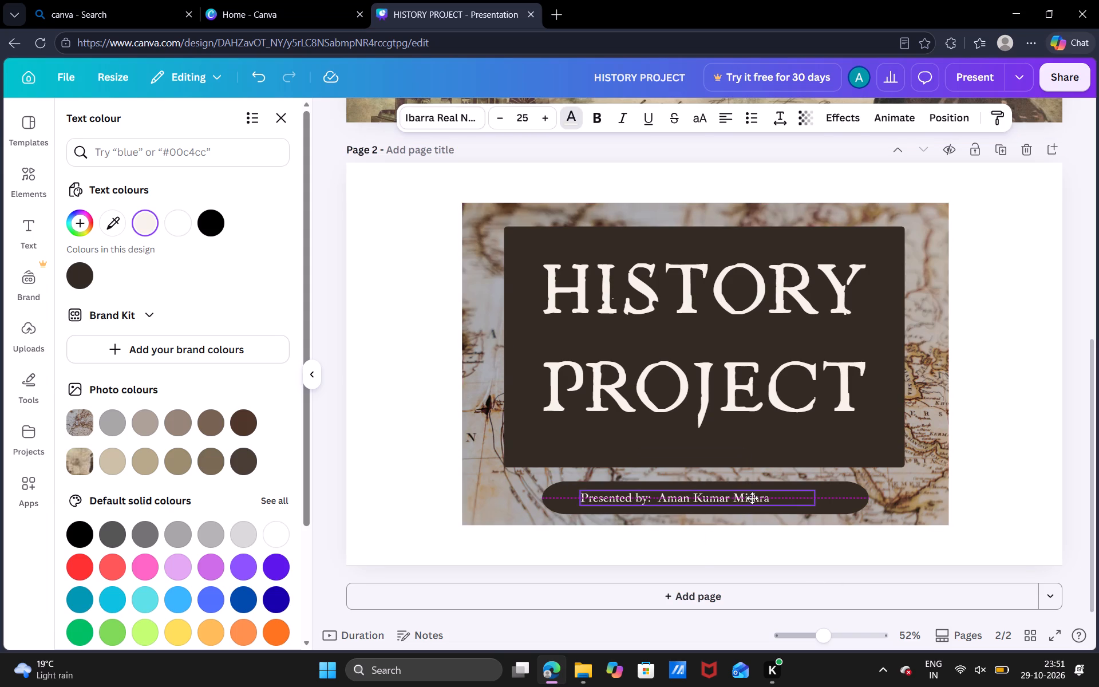
drag(752, 498, 760, 499)
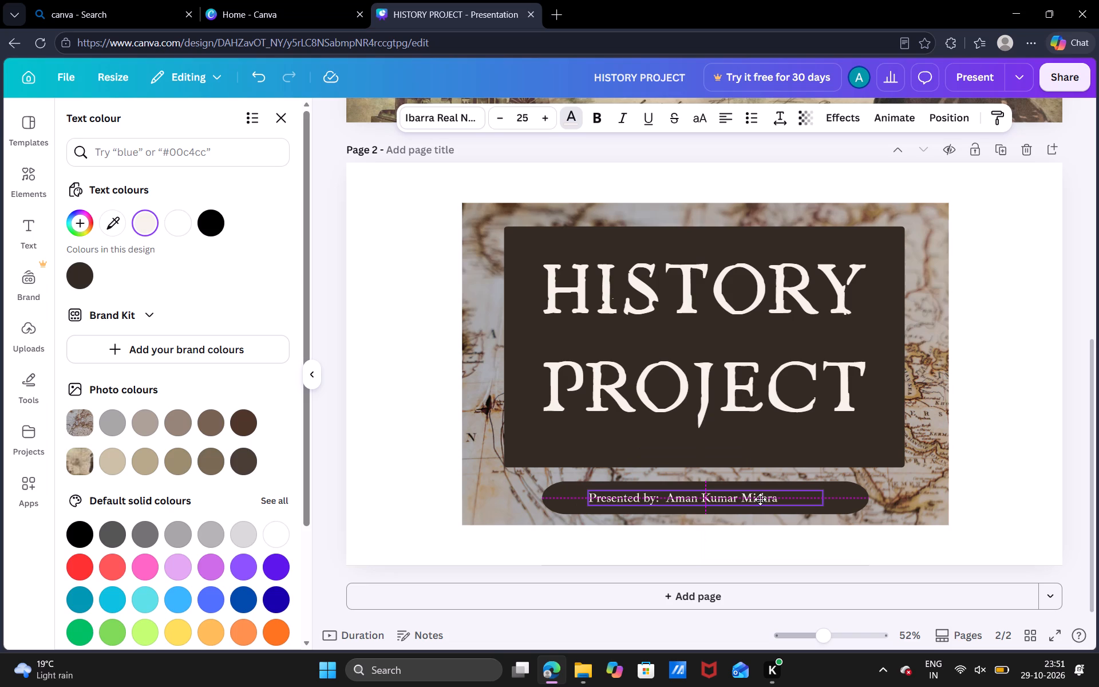
drag(760, 499, 760, 499)
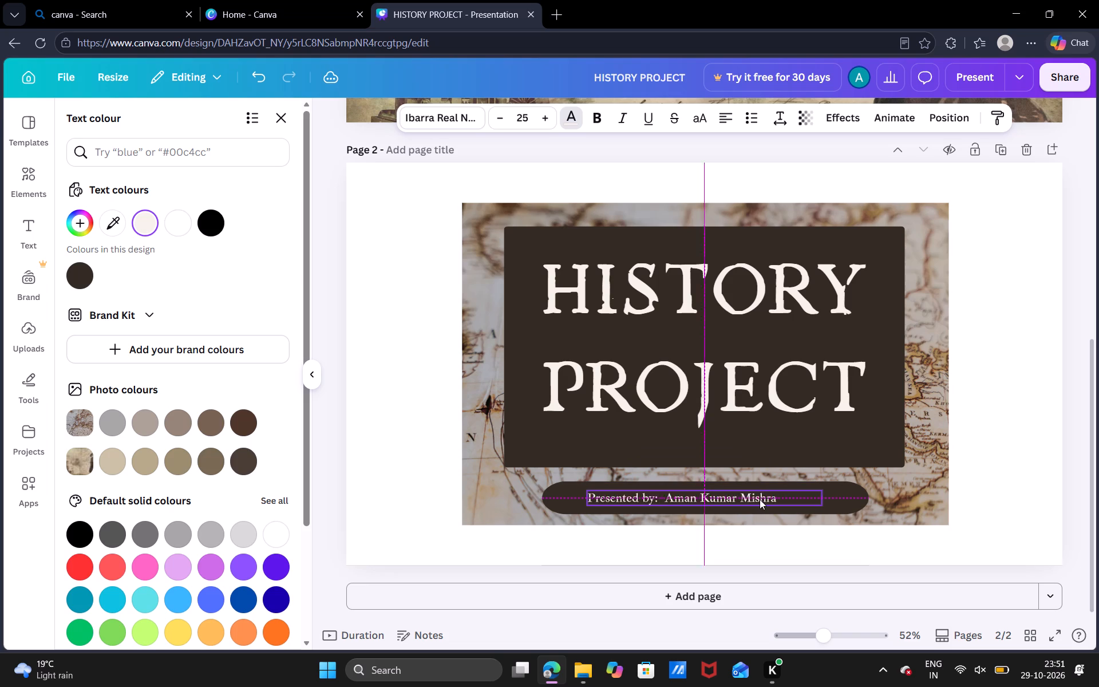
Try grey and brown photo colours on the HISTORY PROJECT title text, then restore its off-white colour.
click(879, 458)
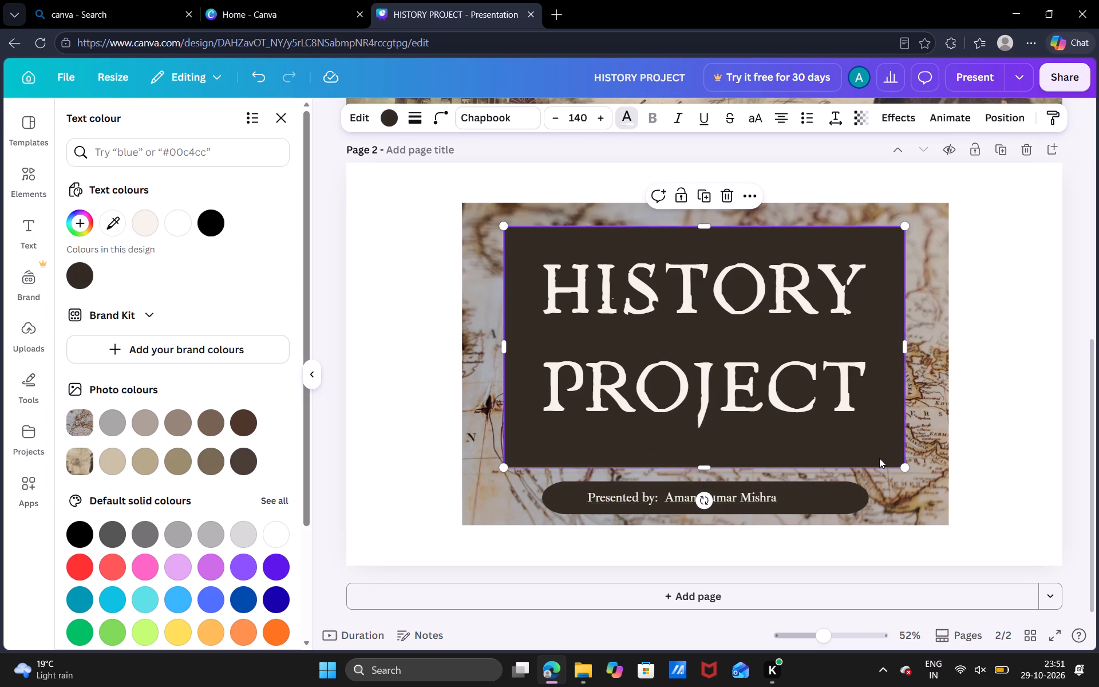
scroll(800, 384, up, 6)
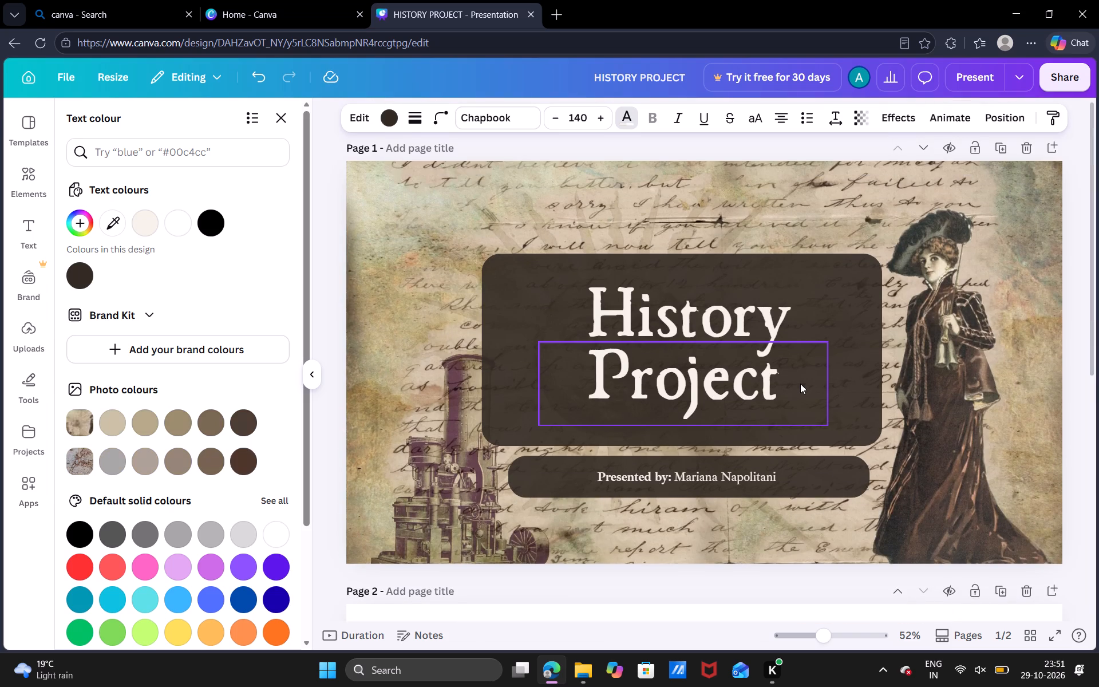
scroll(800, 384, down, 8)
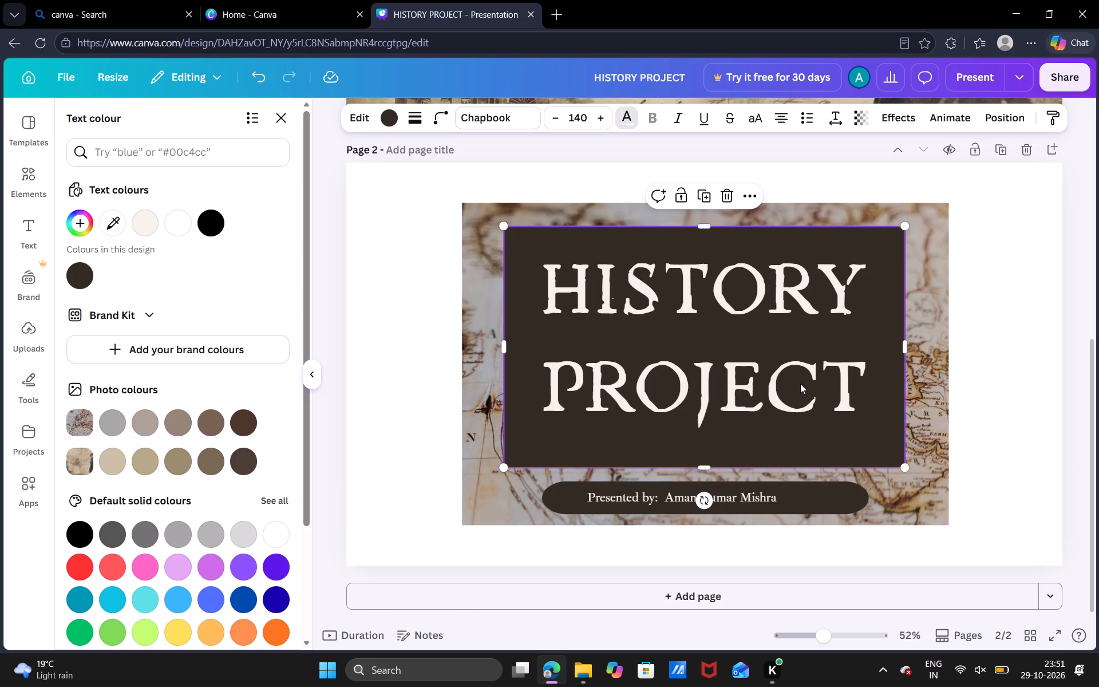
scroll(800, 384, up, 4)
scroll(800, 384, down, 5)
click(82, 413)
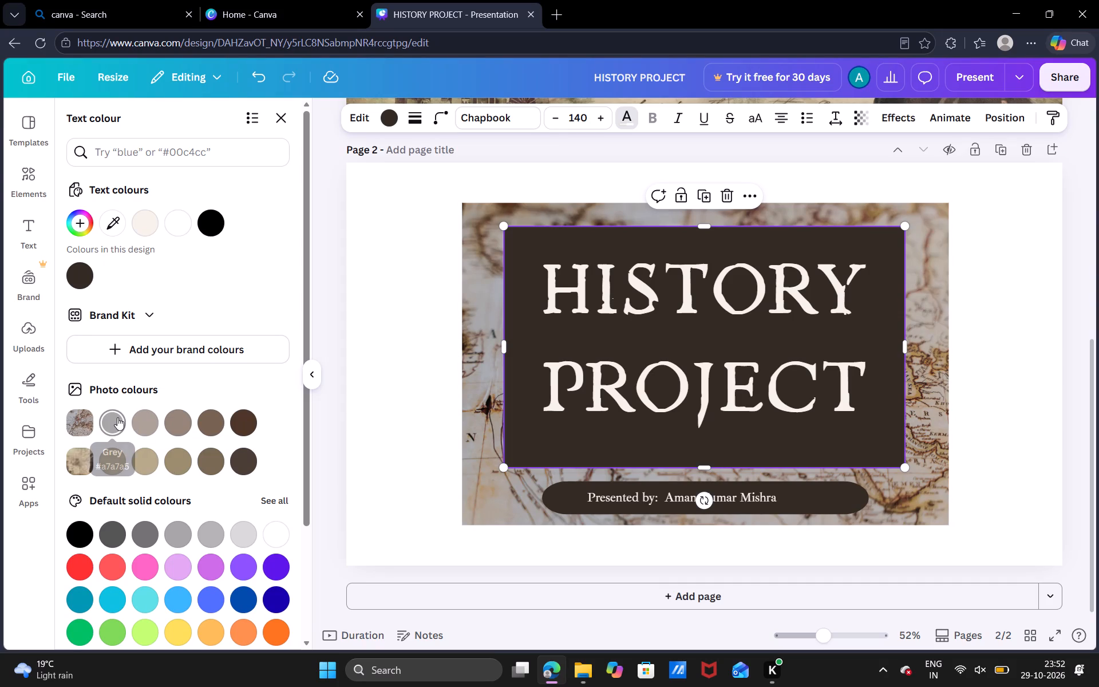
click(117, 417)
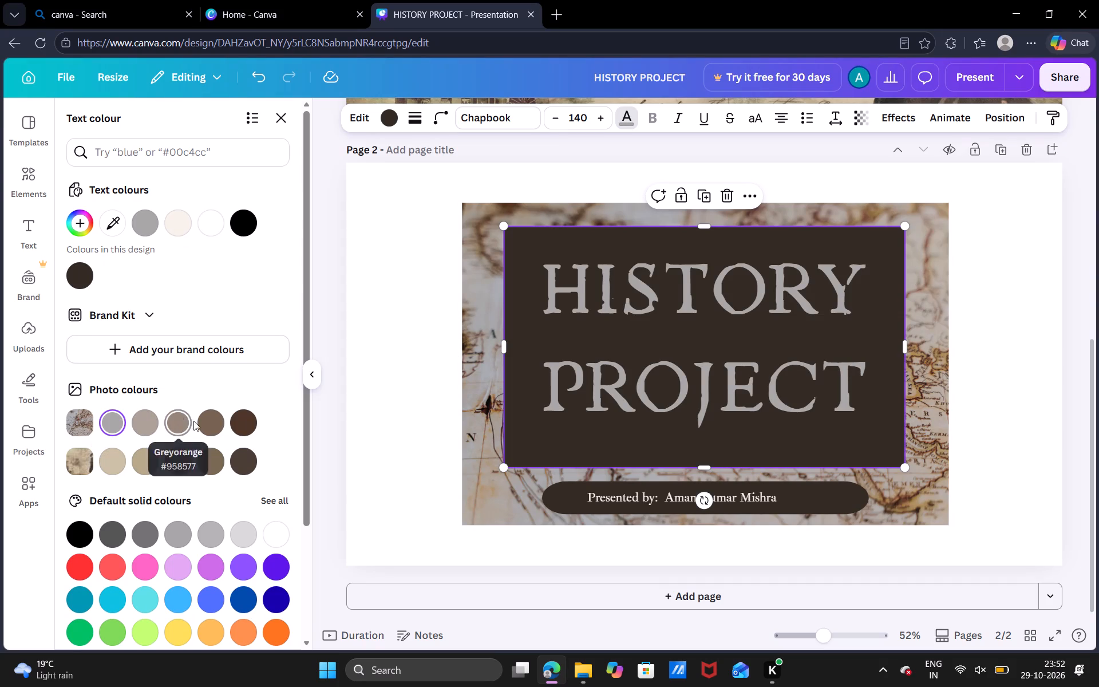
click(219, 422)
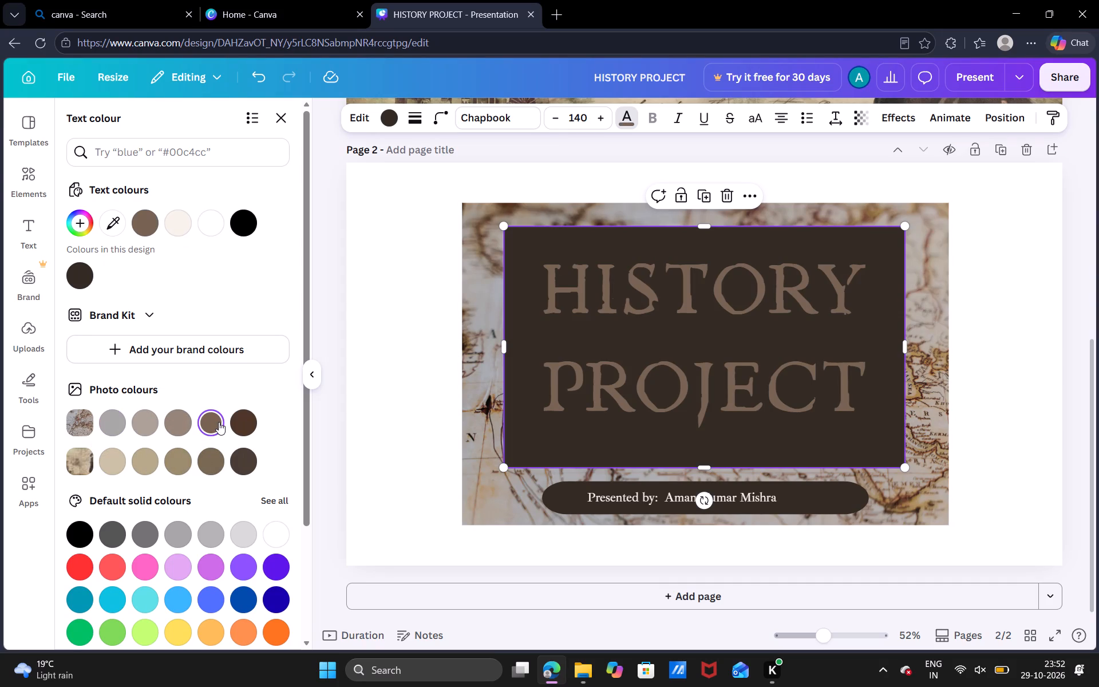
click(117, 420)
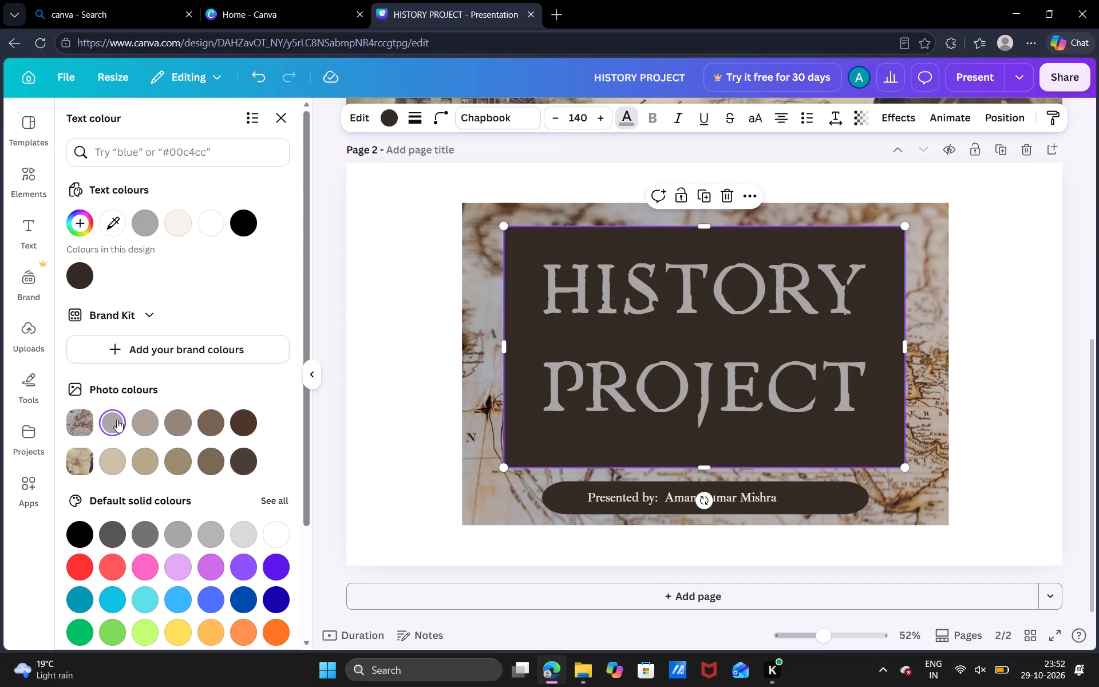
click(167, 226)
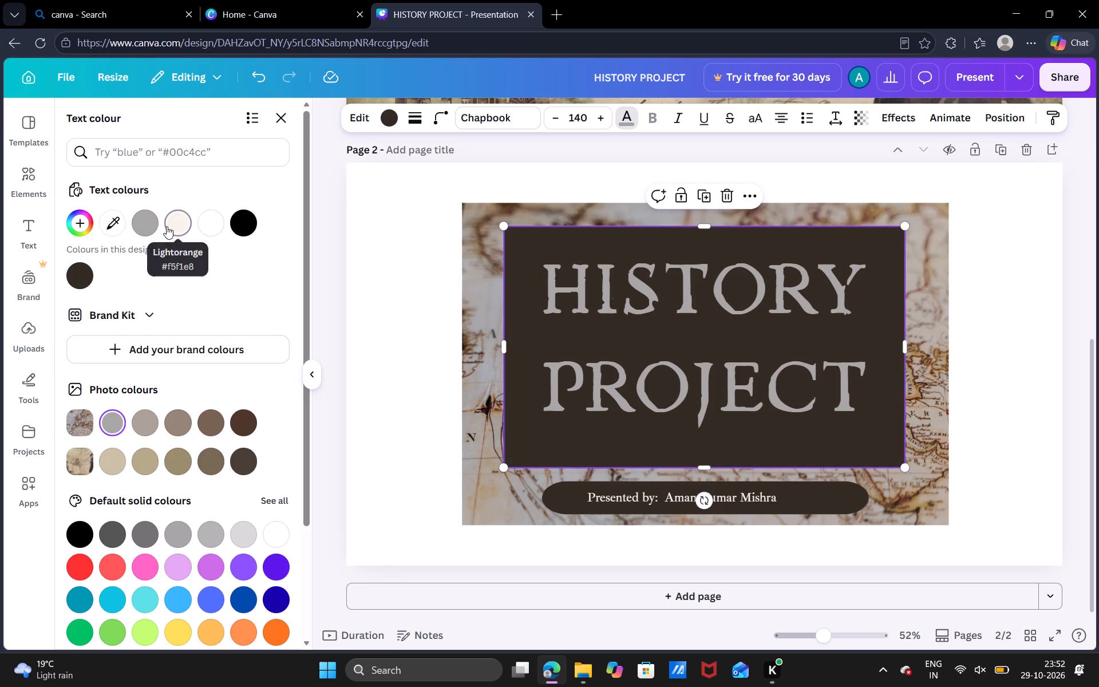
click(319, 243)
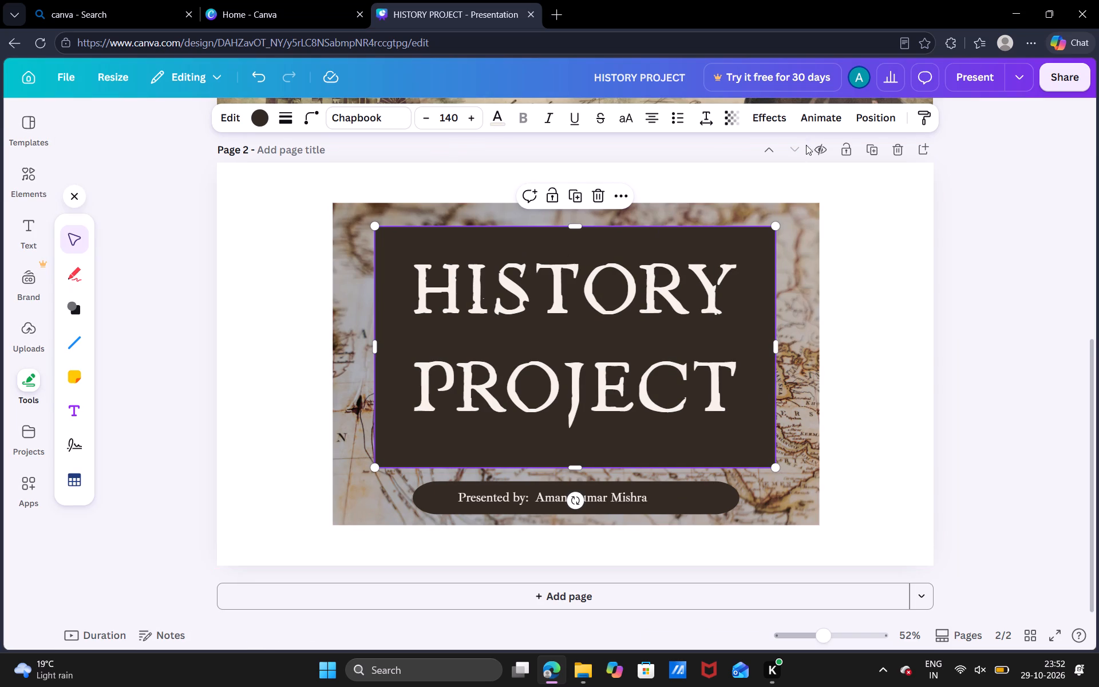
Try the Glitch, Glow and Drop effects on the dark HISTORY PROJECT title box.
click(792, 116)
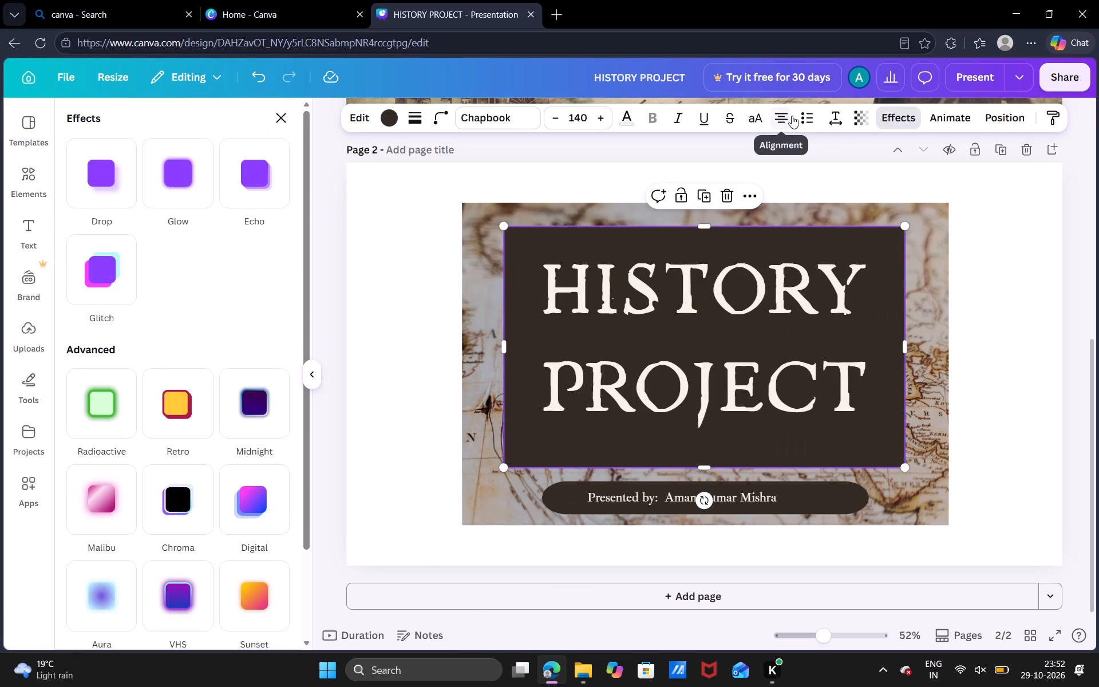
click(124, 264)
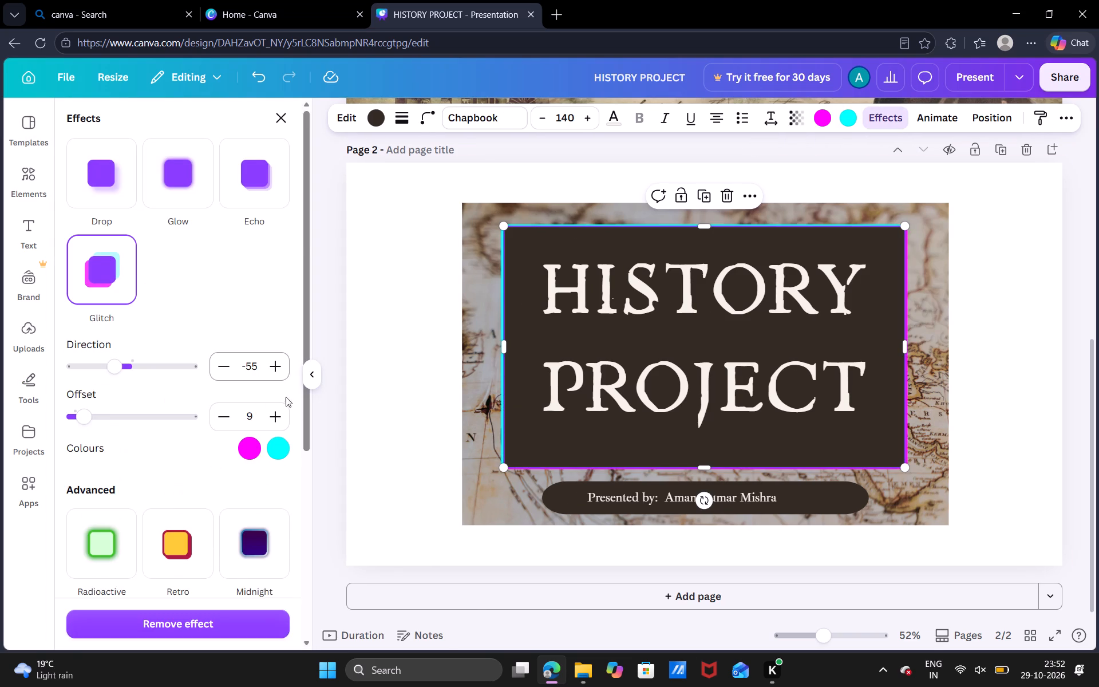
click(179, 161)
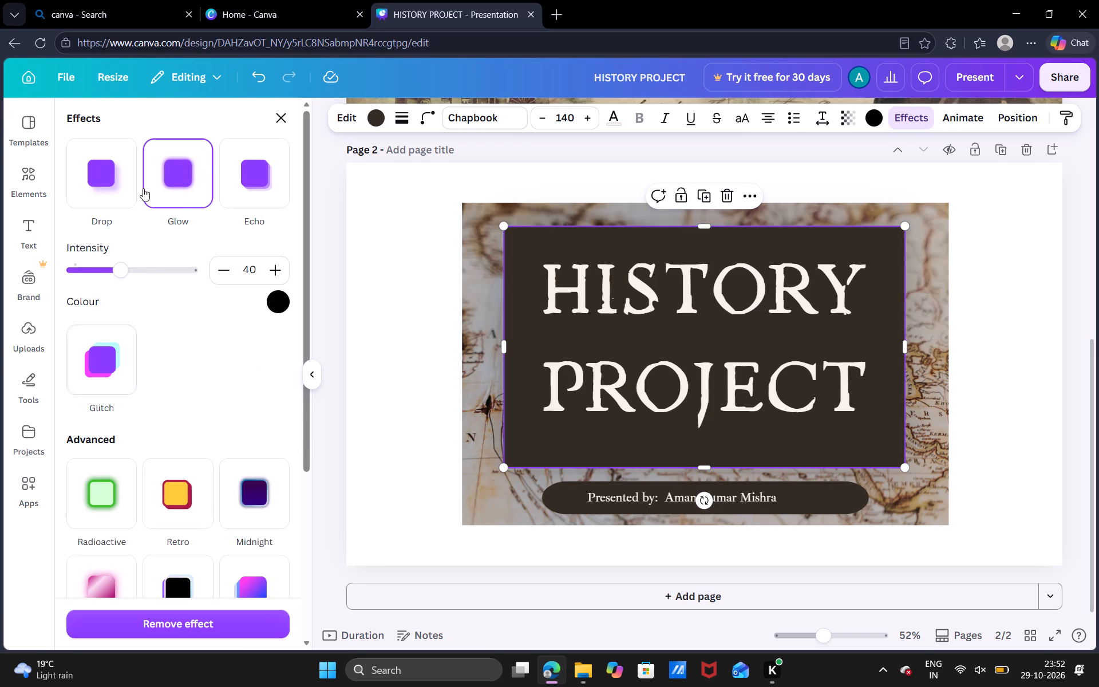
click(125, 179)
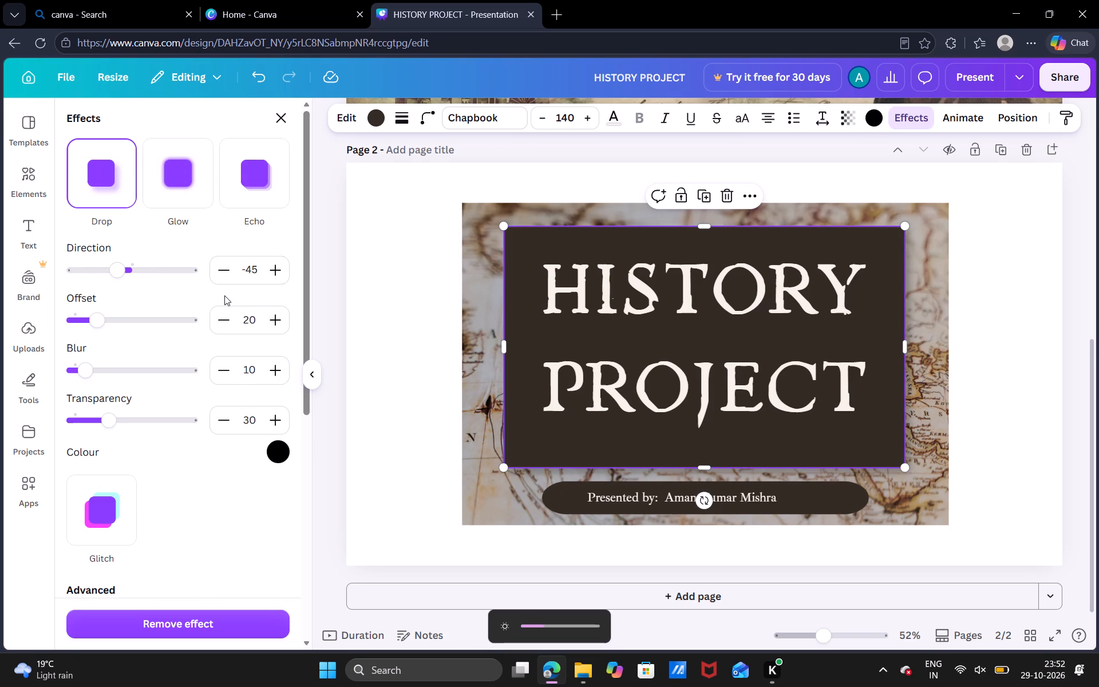
Apply the advanced Aura effect to the HISTORY PROJECT title box.
scroll(224, 295, down, 6)
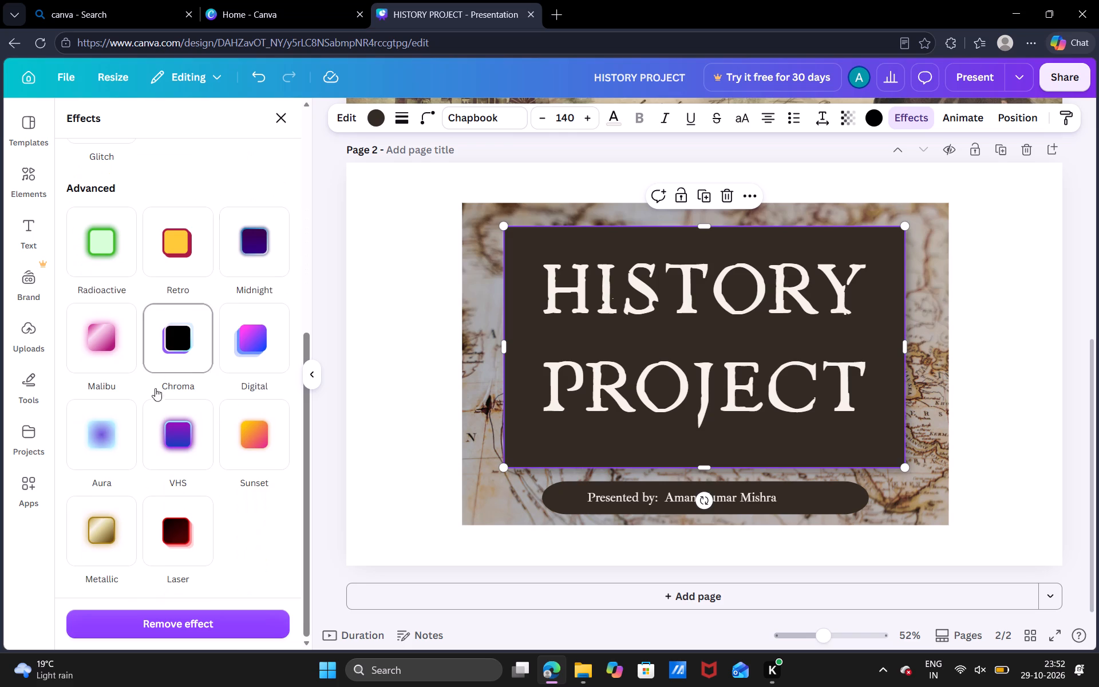
click(94, 443)
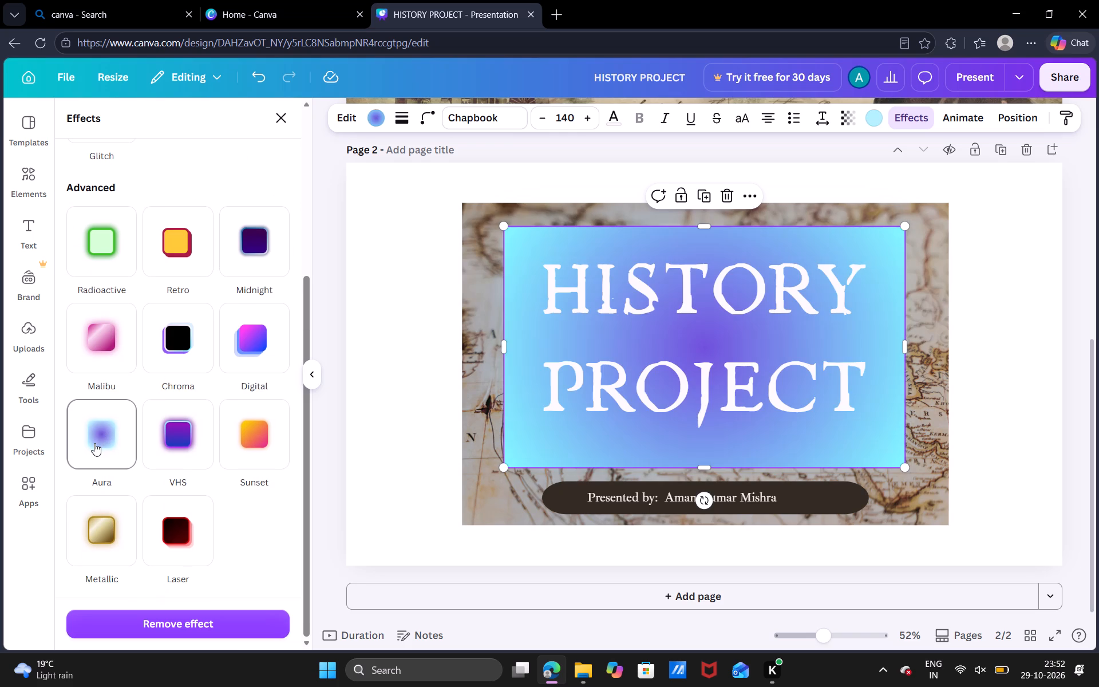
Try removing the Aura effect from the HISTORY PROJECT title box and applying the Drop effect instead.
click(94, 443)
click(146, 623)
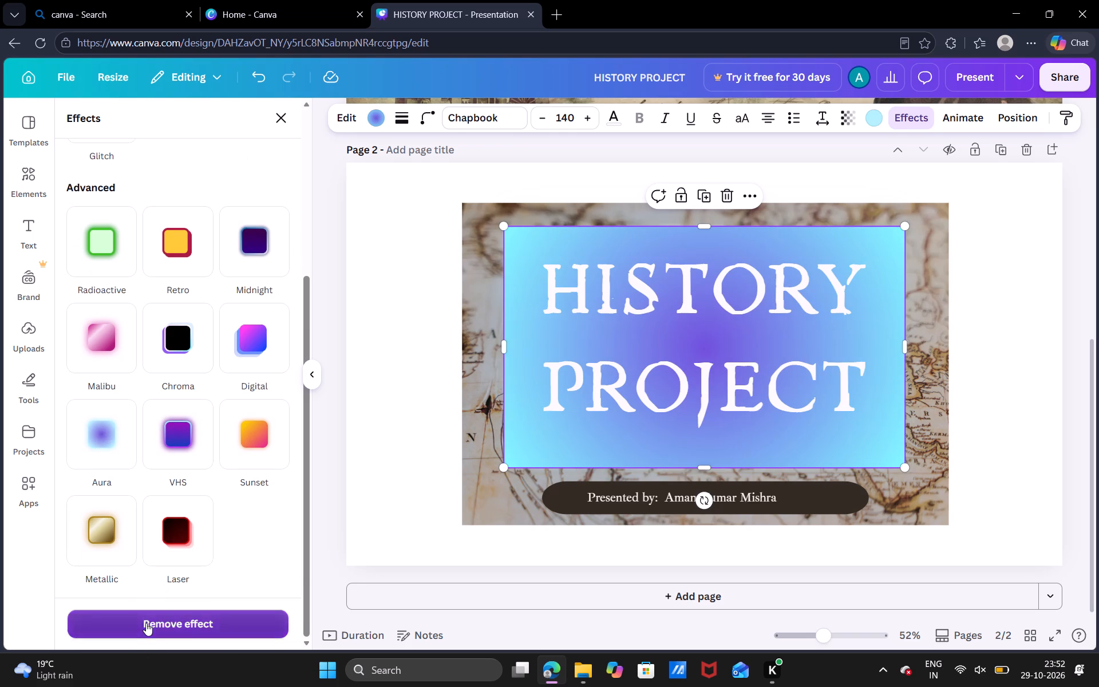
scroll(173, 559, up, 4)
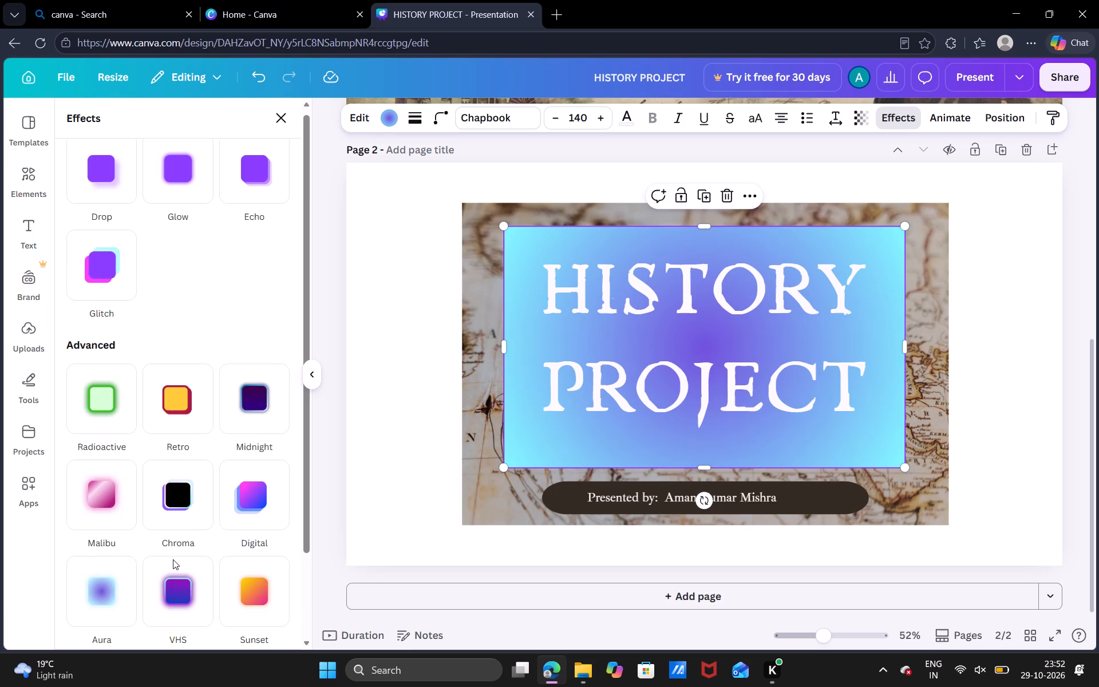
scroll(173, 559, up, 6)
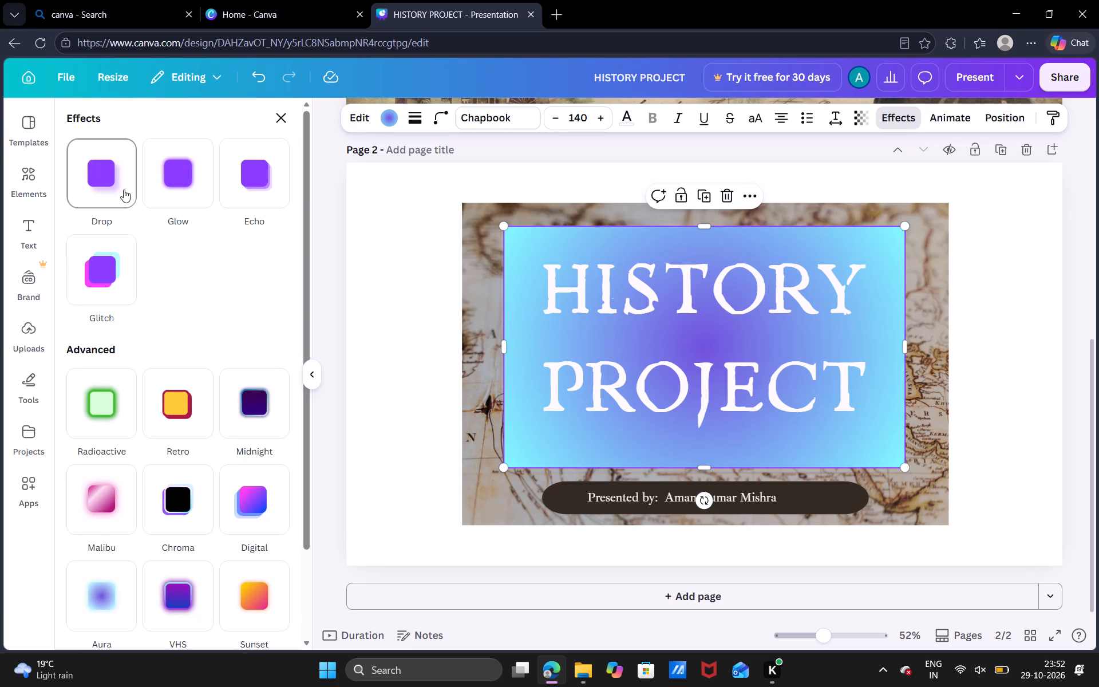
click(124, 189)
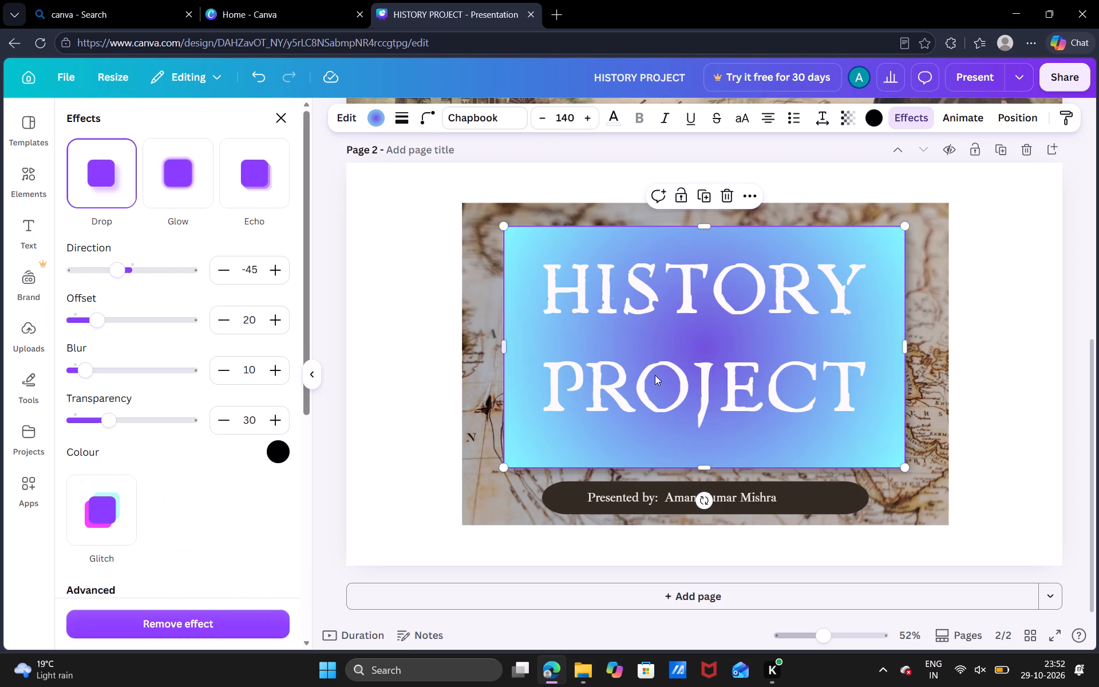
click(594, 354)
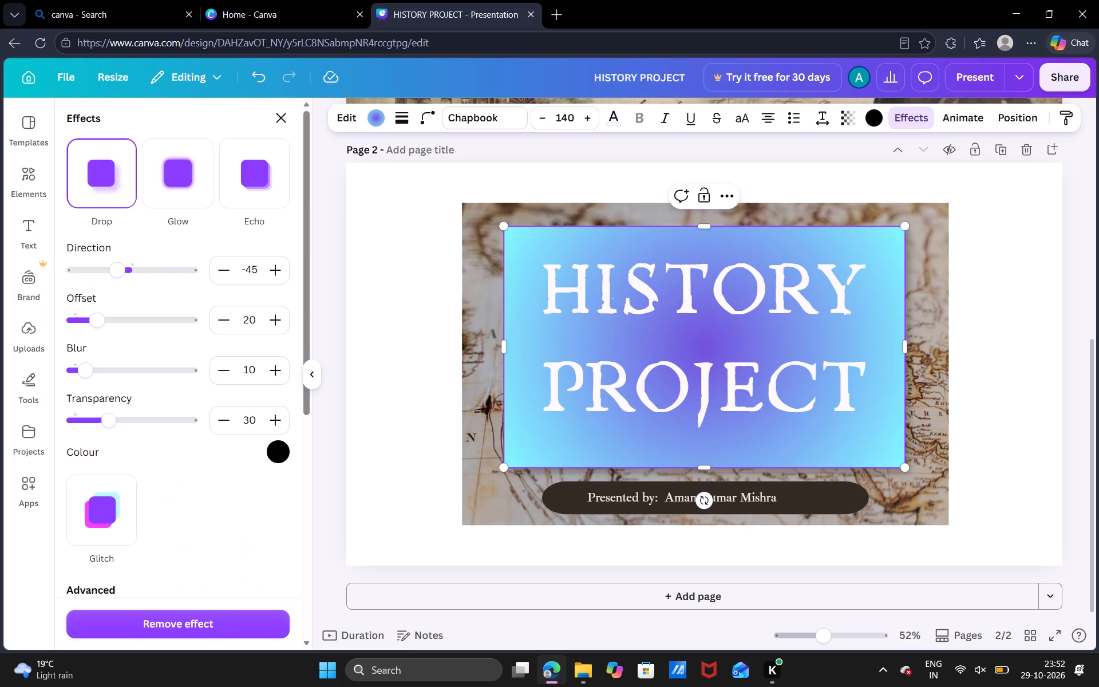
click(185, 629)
Undo the recent effect changes on the HISTORY PROJECT title box back to its dark fill.
key(ctrl+z)
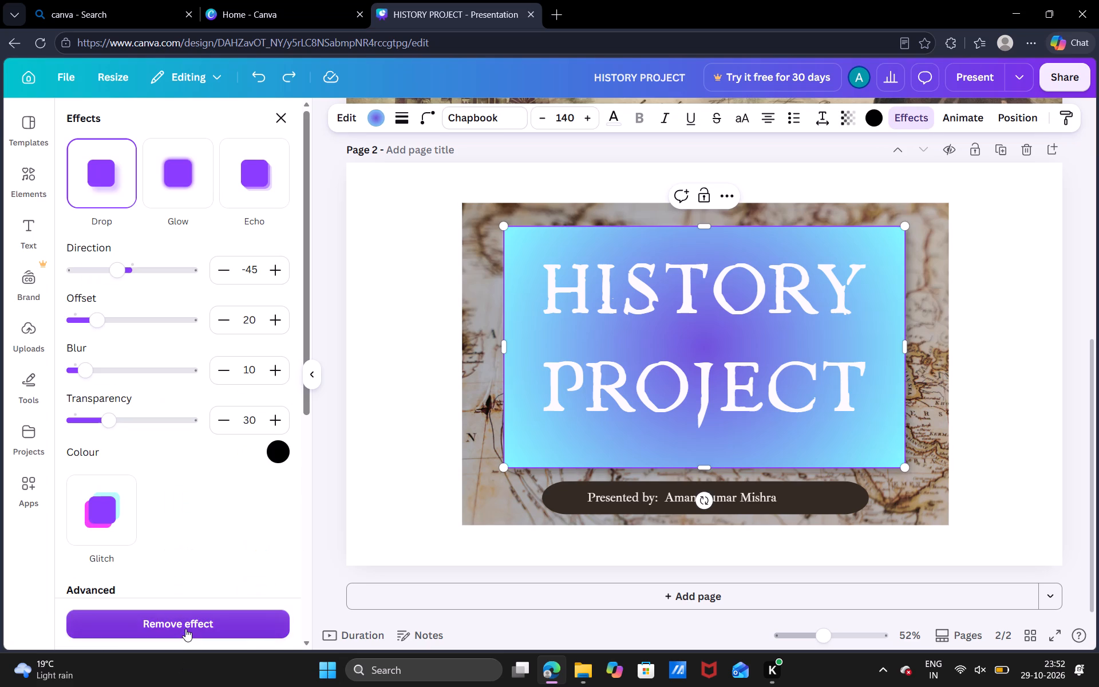
key(ctrl+z)
key(ctrl+z)
key(ctrl+z)
key(ctrl+z)
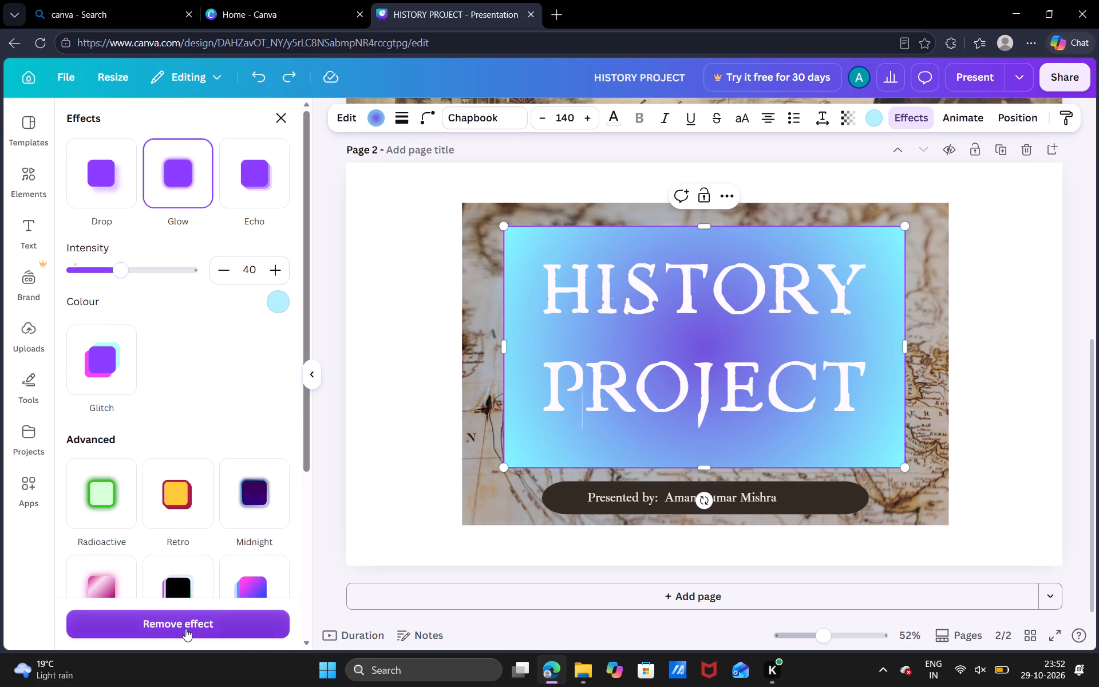
key(ctrl+z)
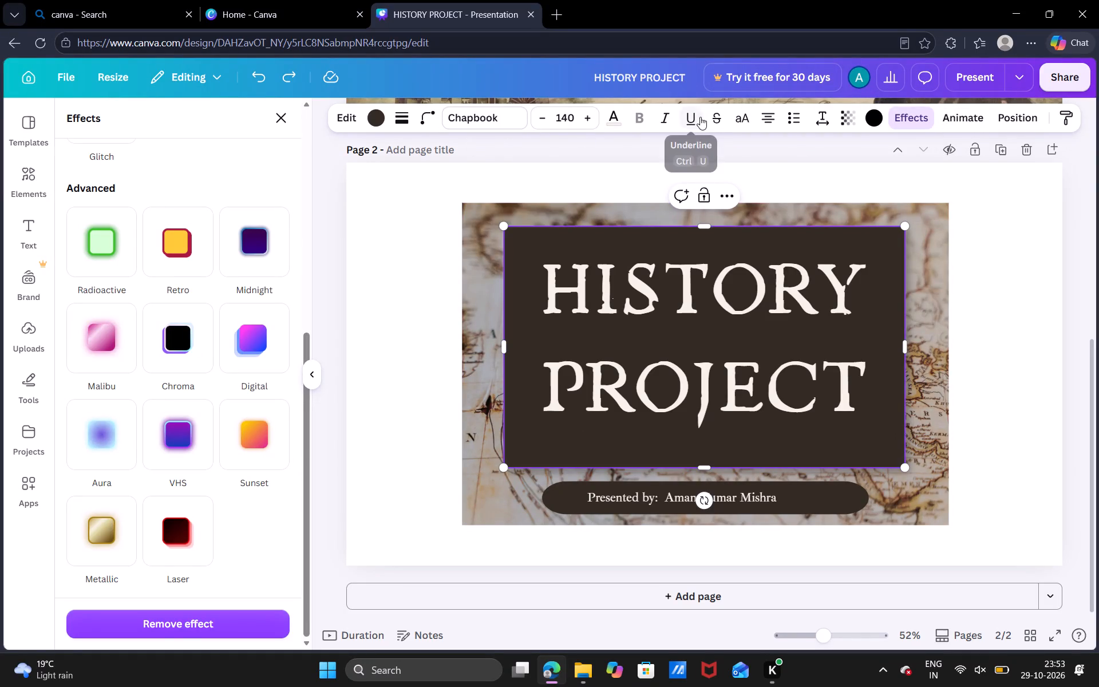
Apply strikethrough to the word PROJECT in the page 2 title.
click(720, 117)
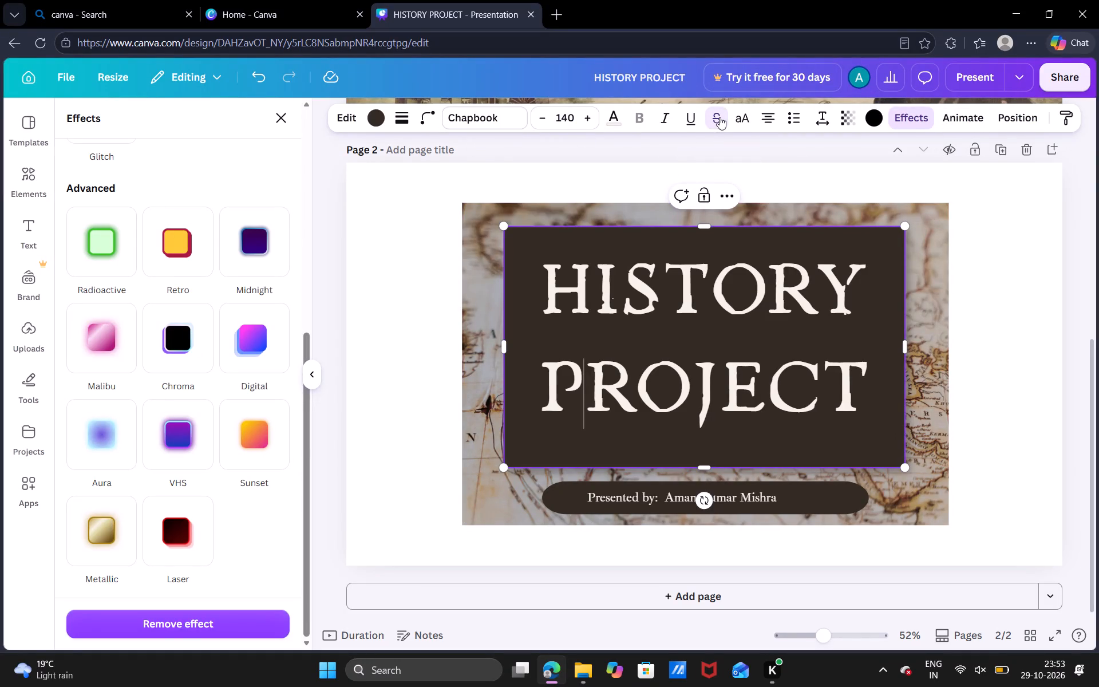
drag(553, 383, 865, 373)
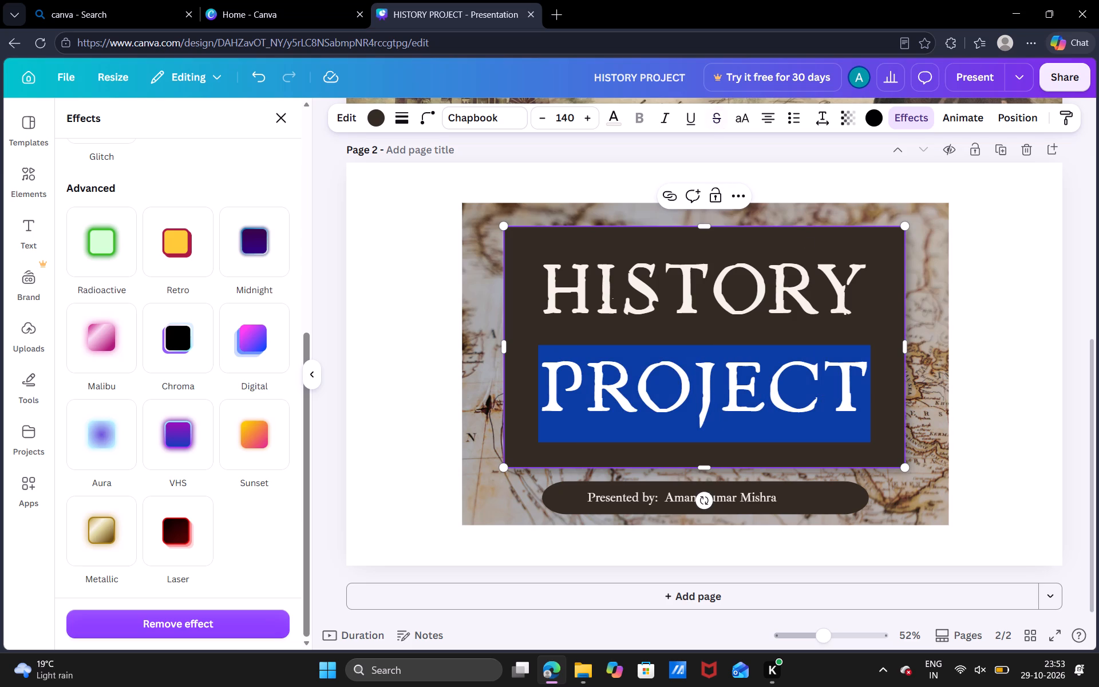
click(714, 120)
click(797, 331)
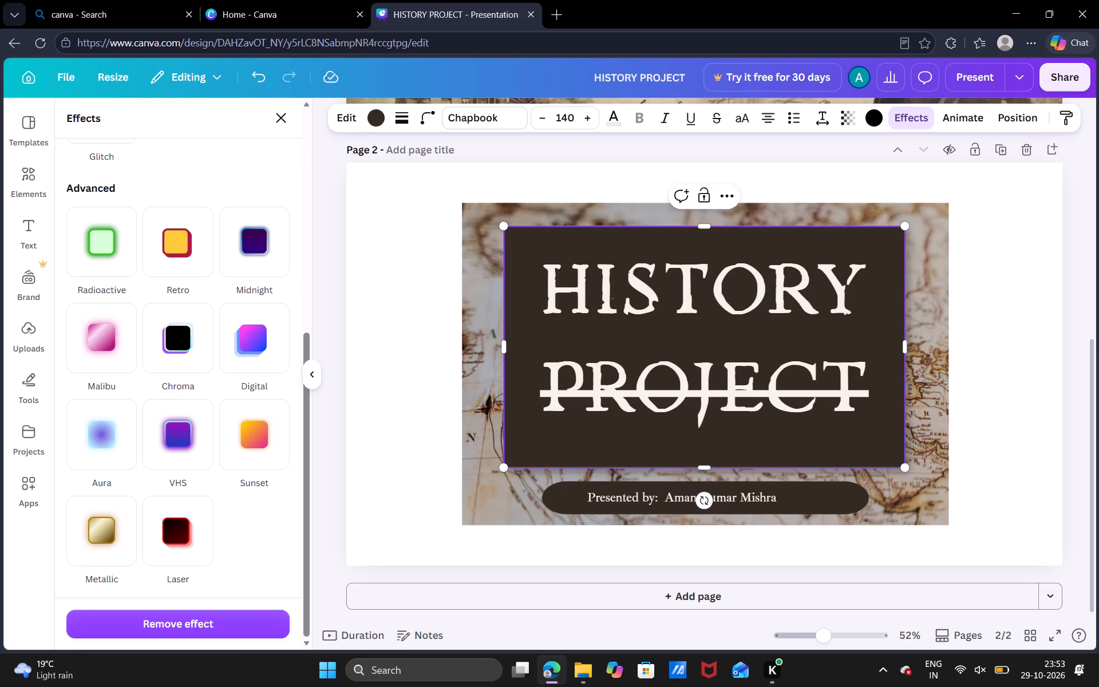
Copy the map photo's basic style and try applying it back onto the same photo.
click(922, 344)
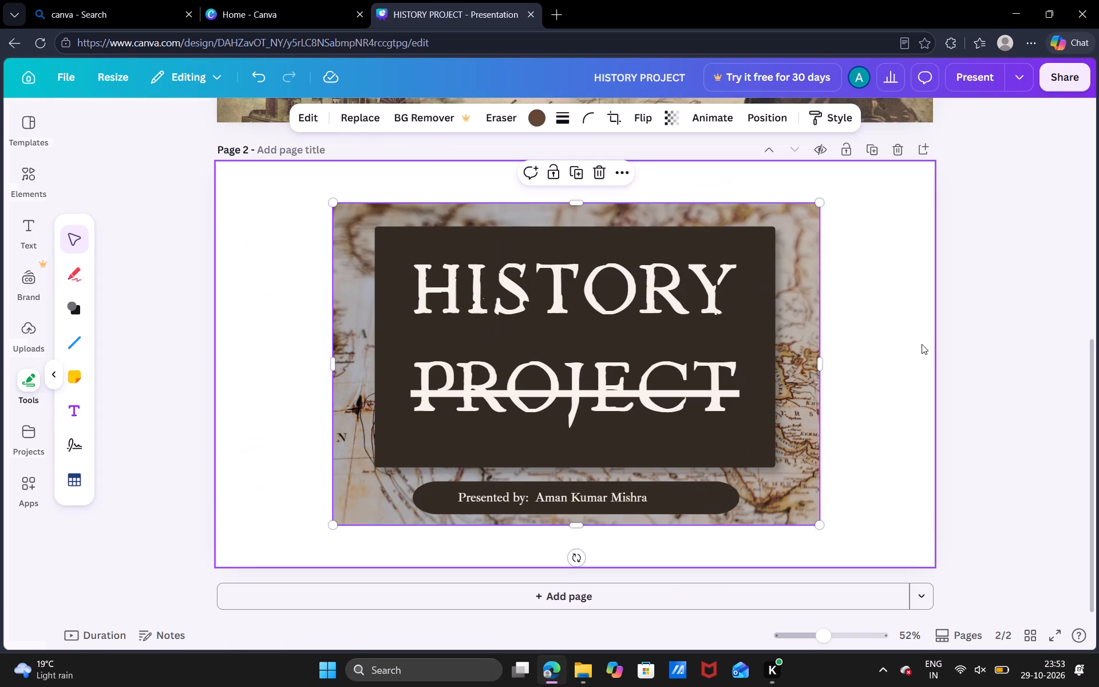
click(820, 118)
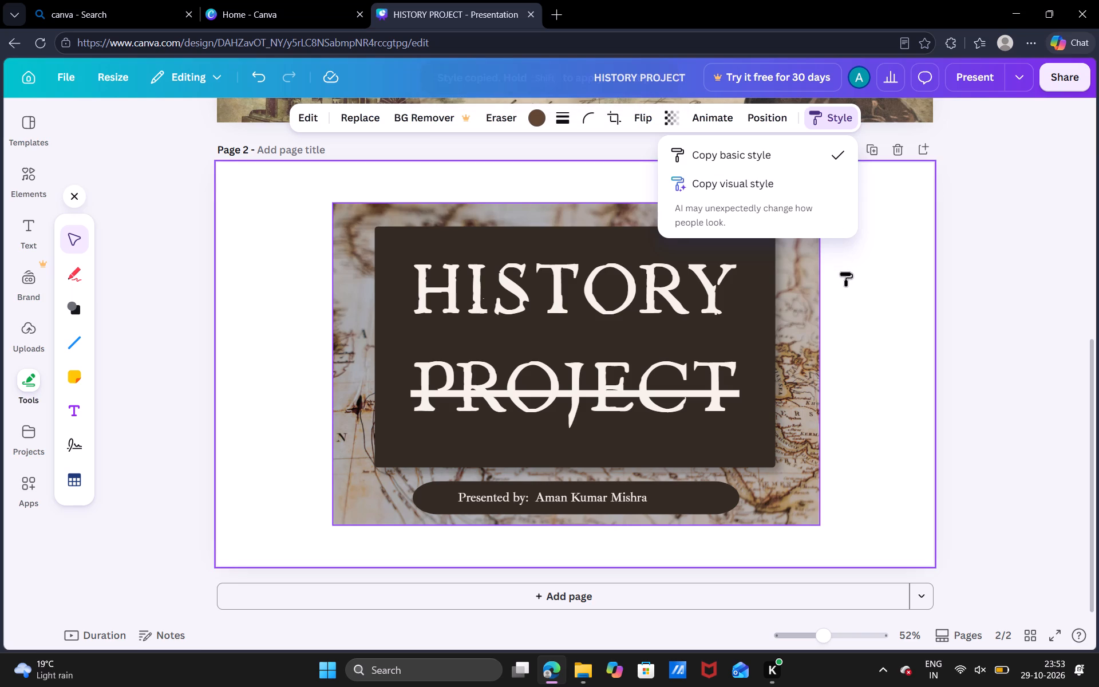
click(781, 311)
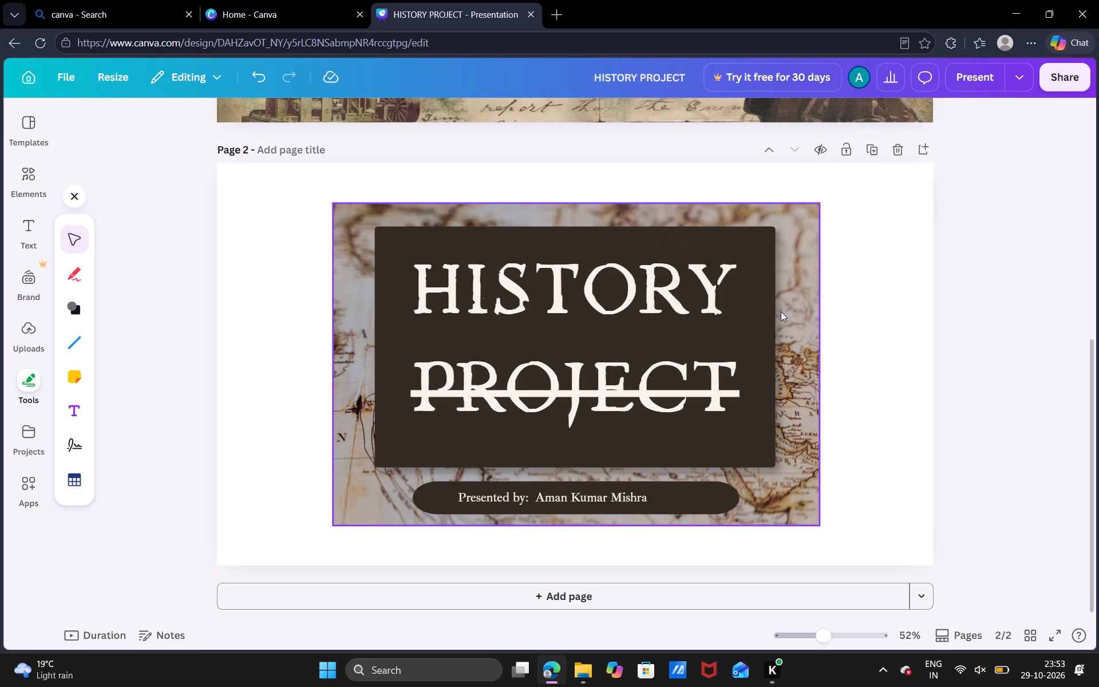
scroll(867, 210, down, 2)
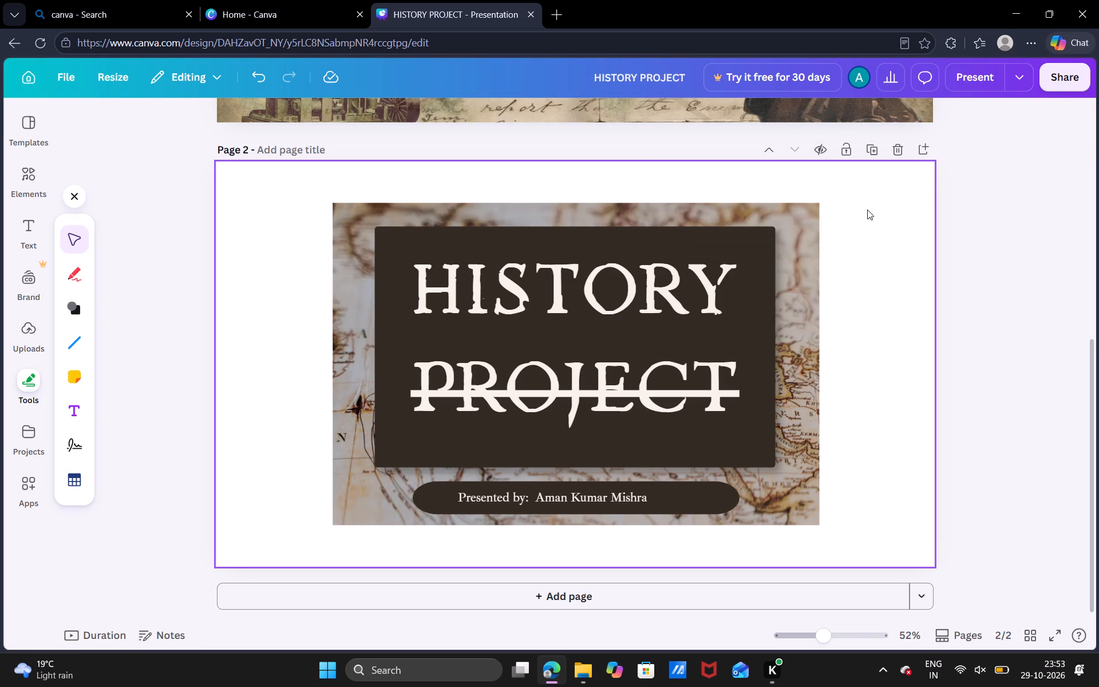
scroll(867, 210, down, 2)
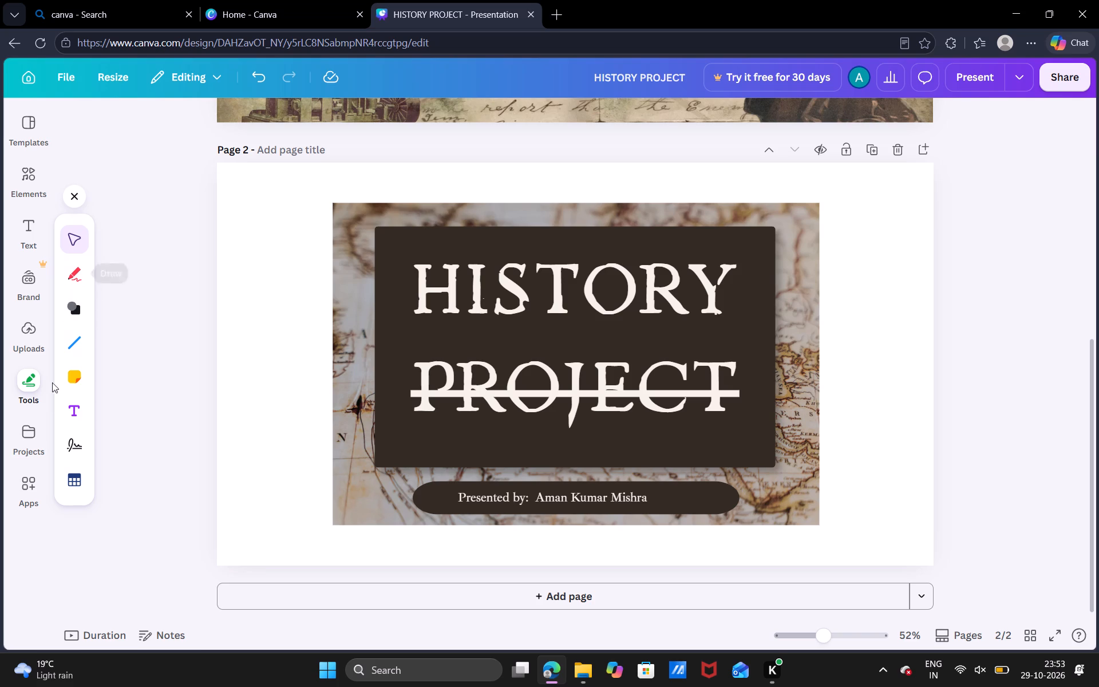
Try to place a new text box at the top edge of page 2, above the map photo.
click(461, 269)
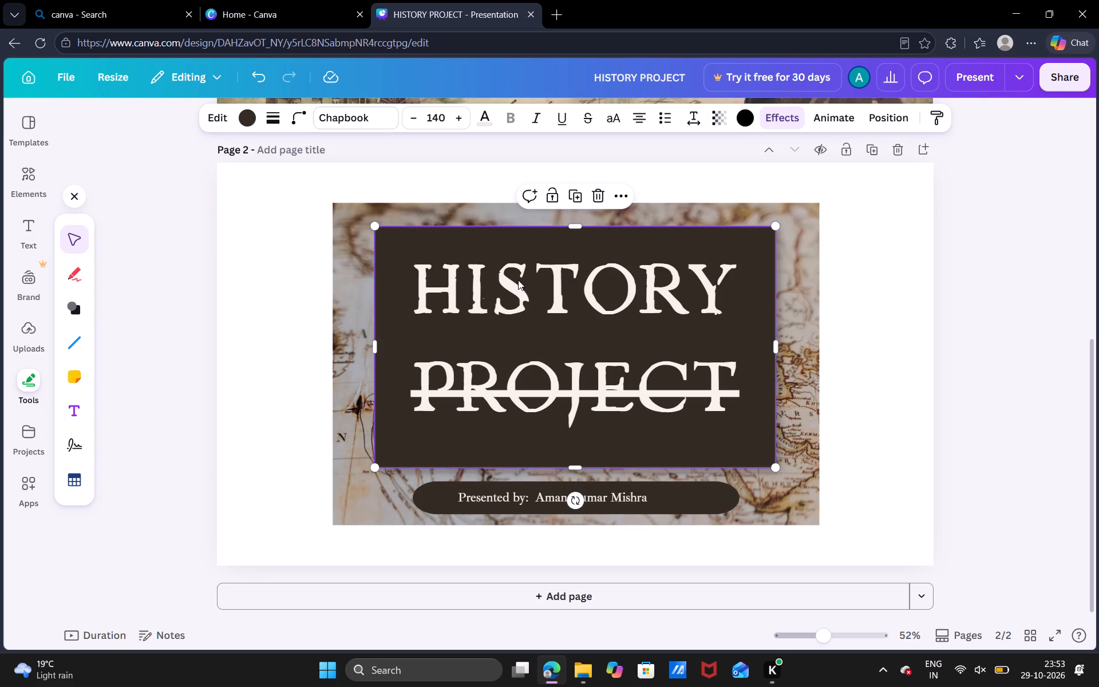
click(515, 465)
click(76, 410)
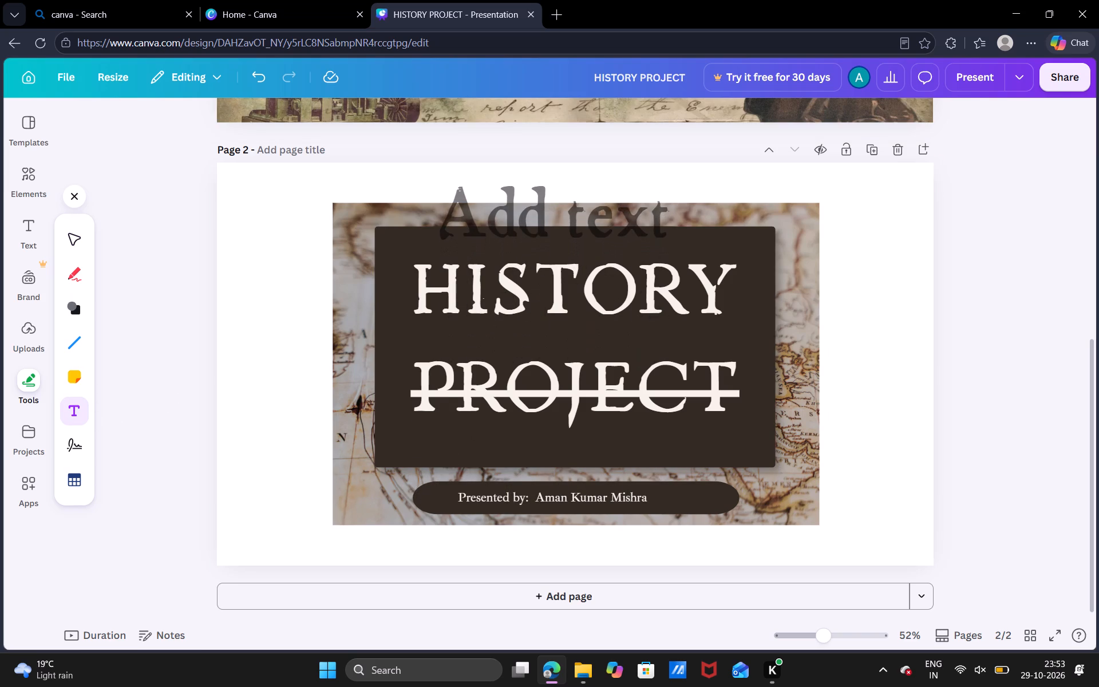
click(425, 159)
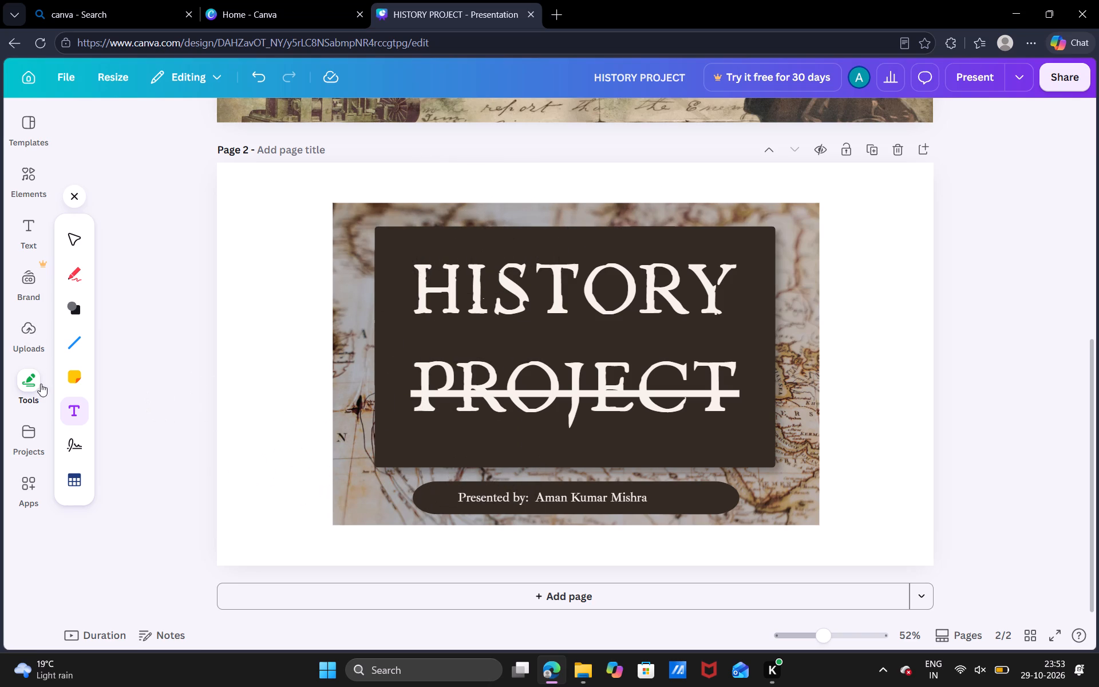
Add a new text signature in the Baystar Script font to page 2 and turn off the save signature option.
click(68, 453)
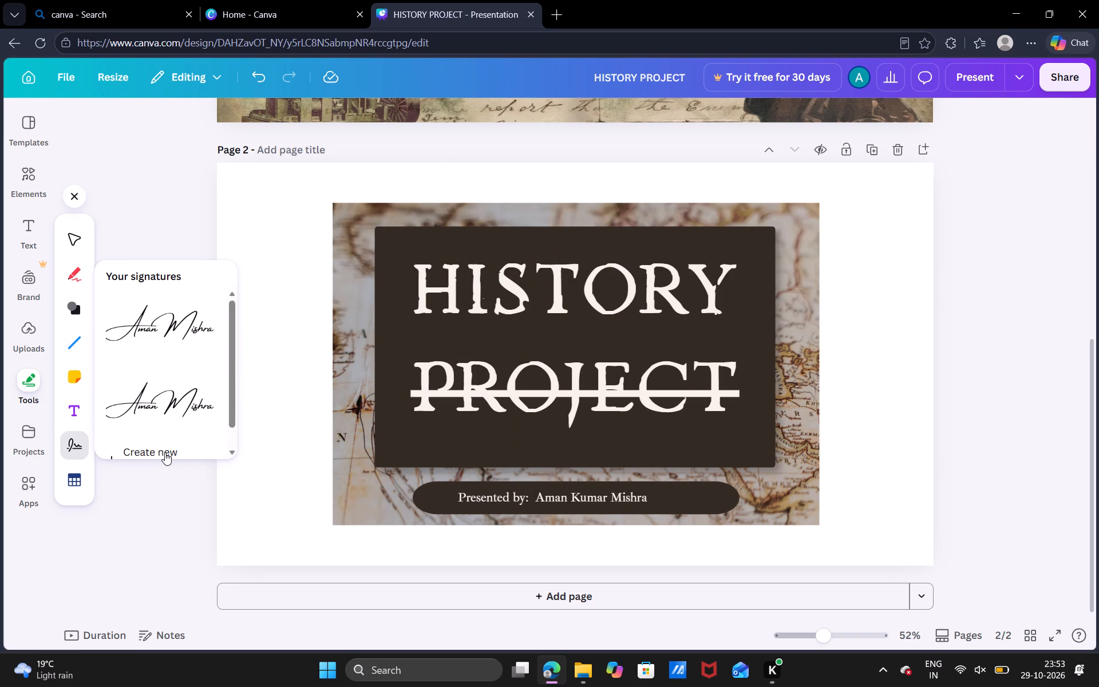
click(165, 452)
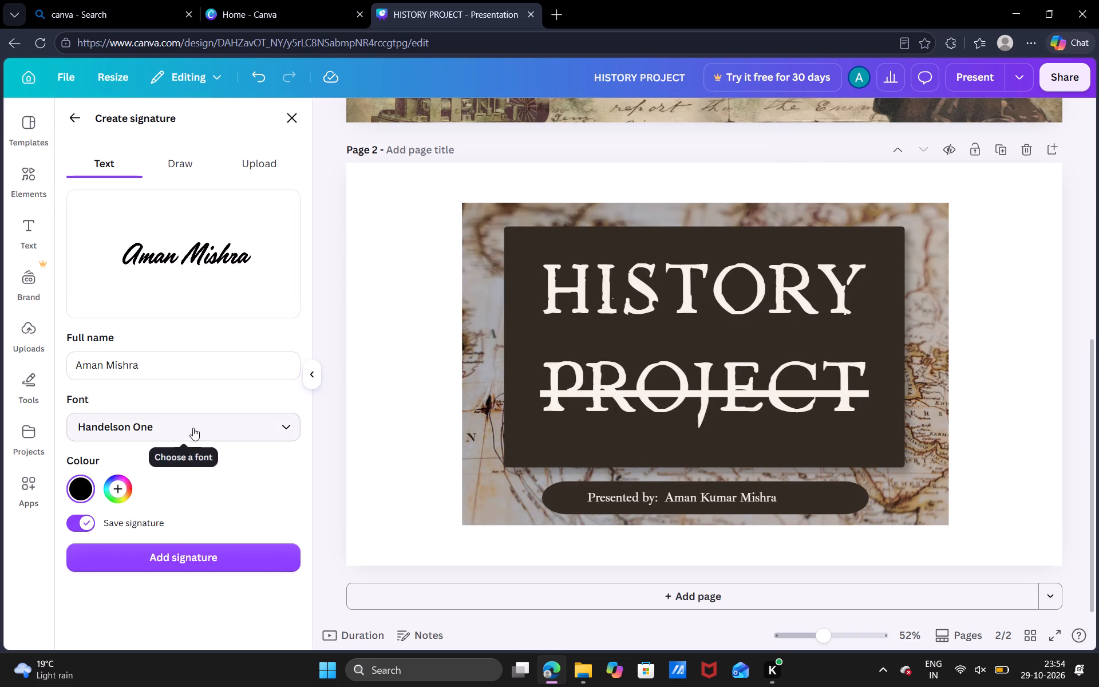
click(193, 428)
scroll(200, 363, down, 2)
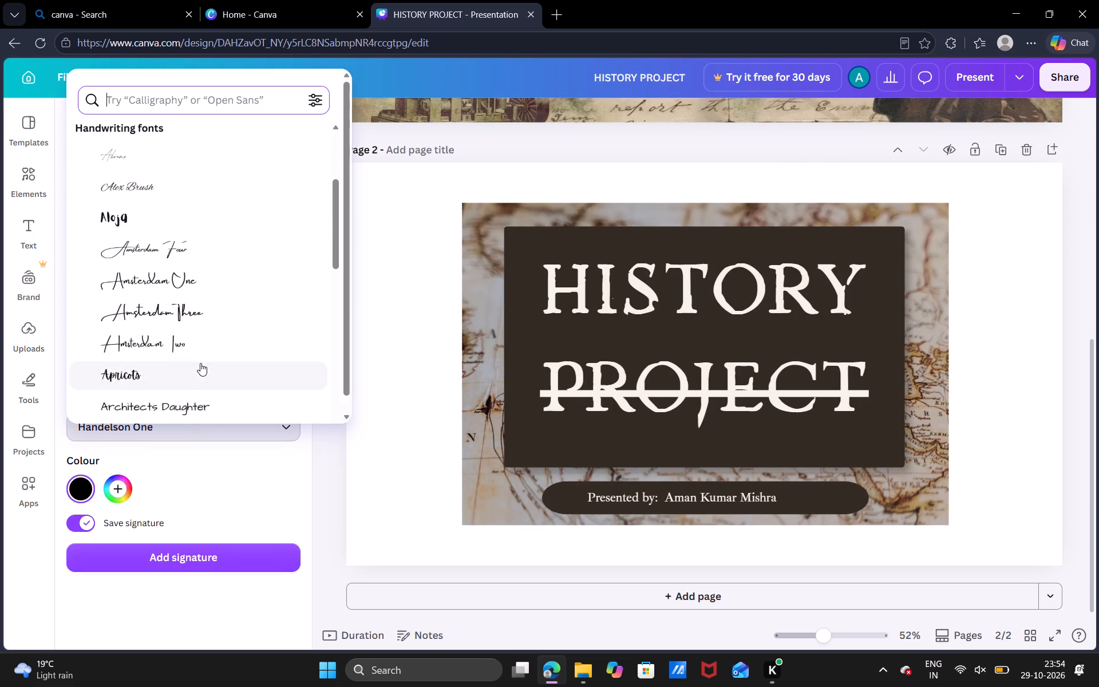
scroll(200, 363, down, 1)
click(177, 402)
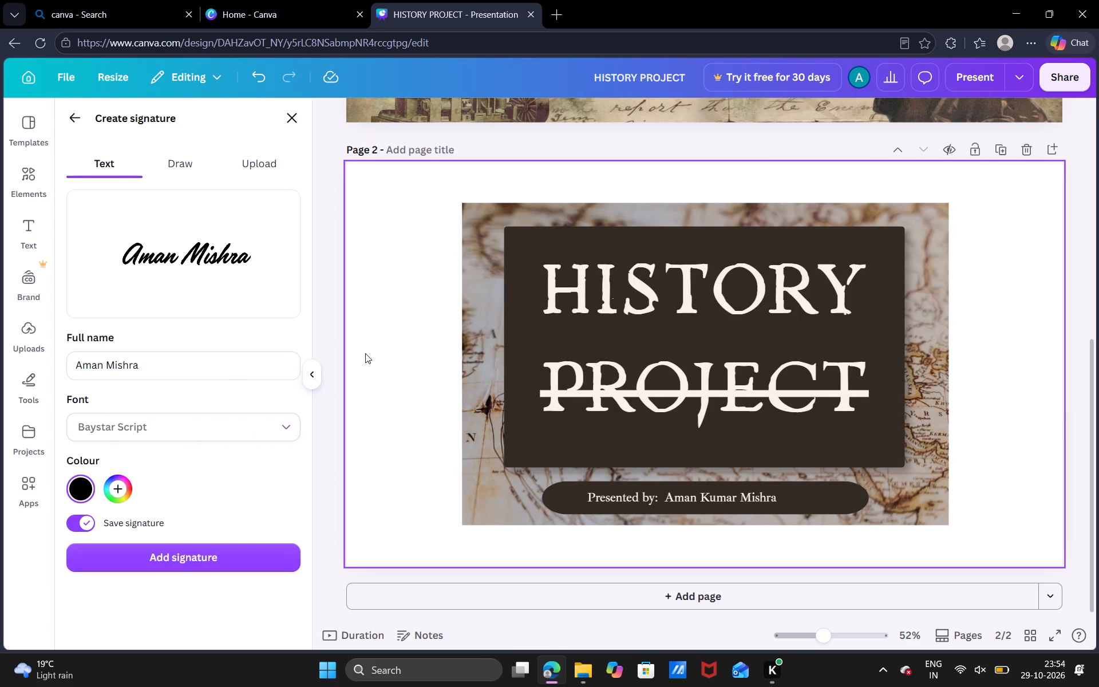
click(235, 562)
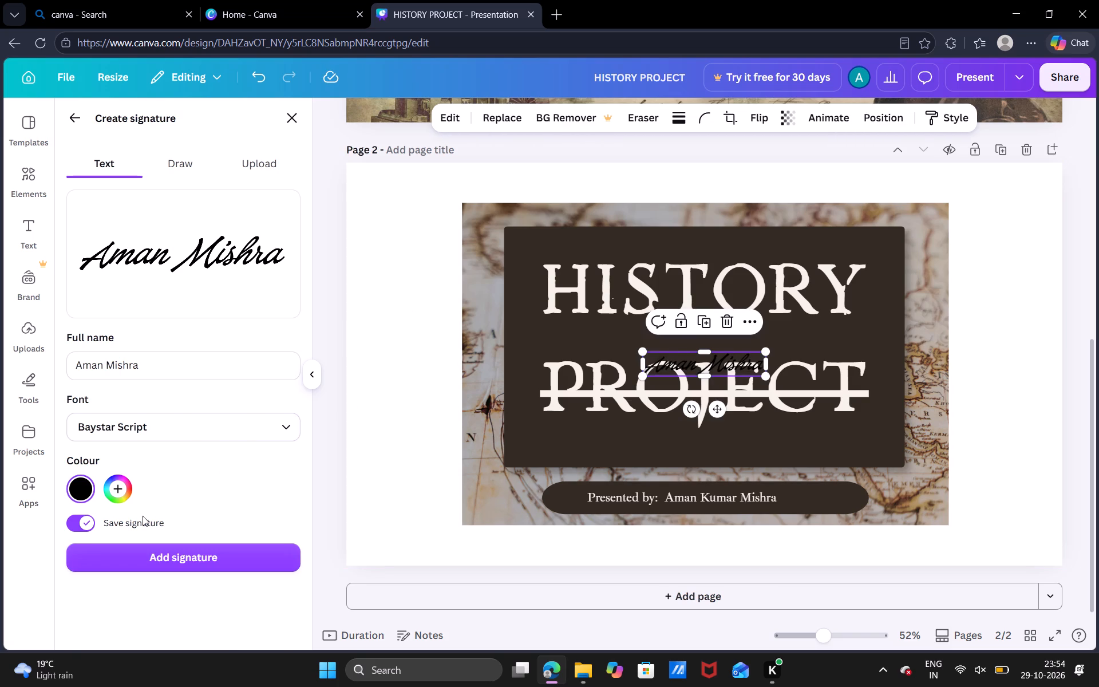
click(81, 521)
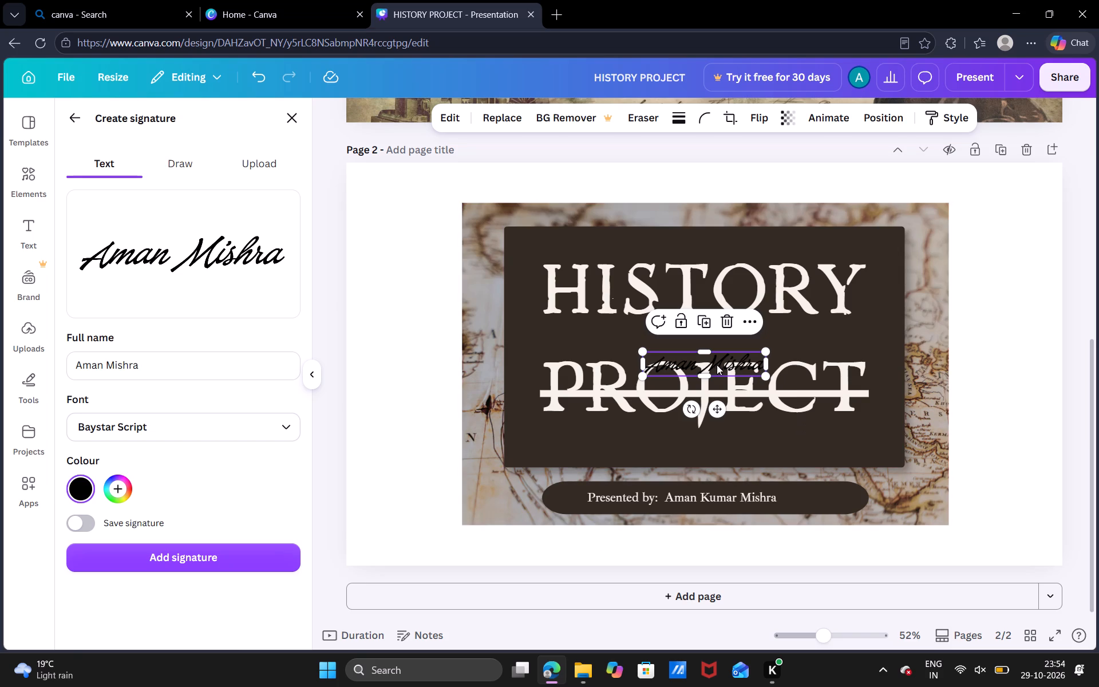
Move the signature to the lower-left corner of page 2, below the map photo, and finish signature creation.
drag(710, 364, 462, 522)
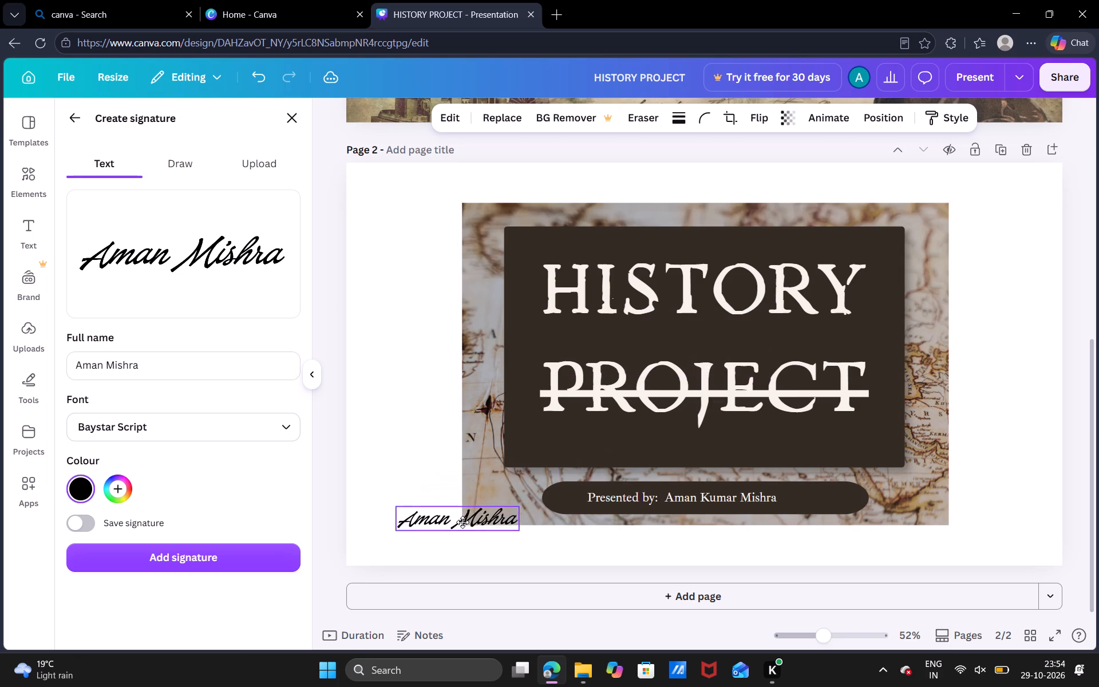
drag(462, 522, 449, 544)
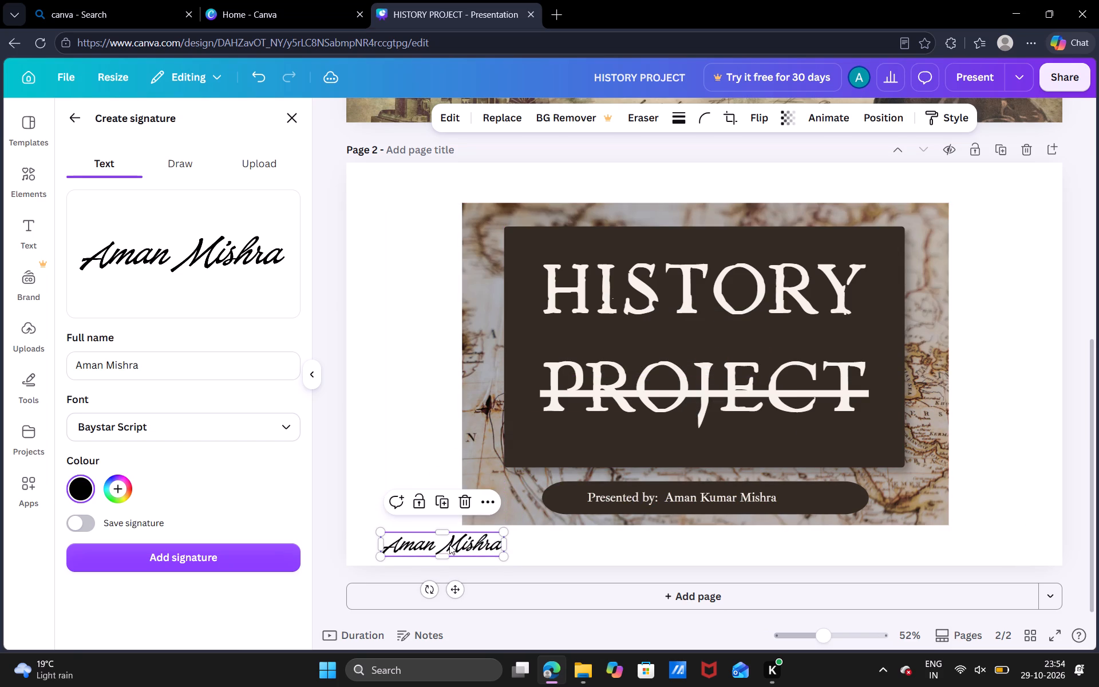
click(414, 417)
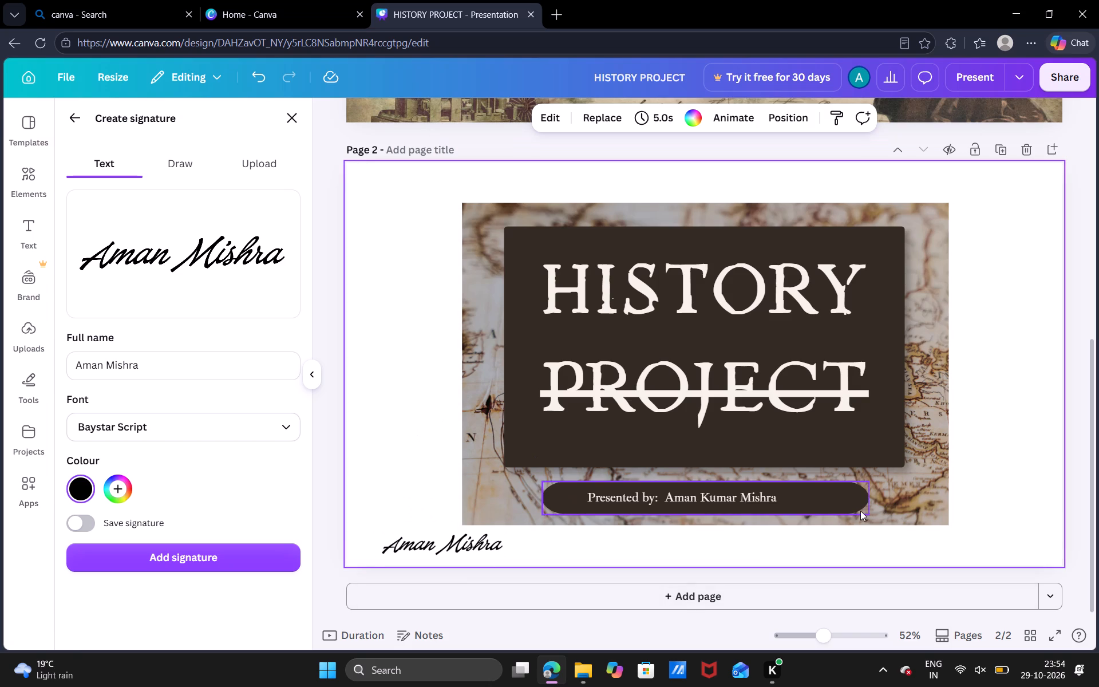
scroll(865, 391, down, 3)
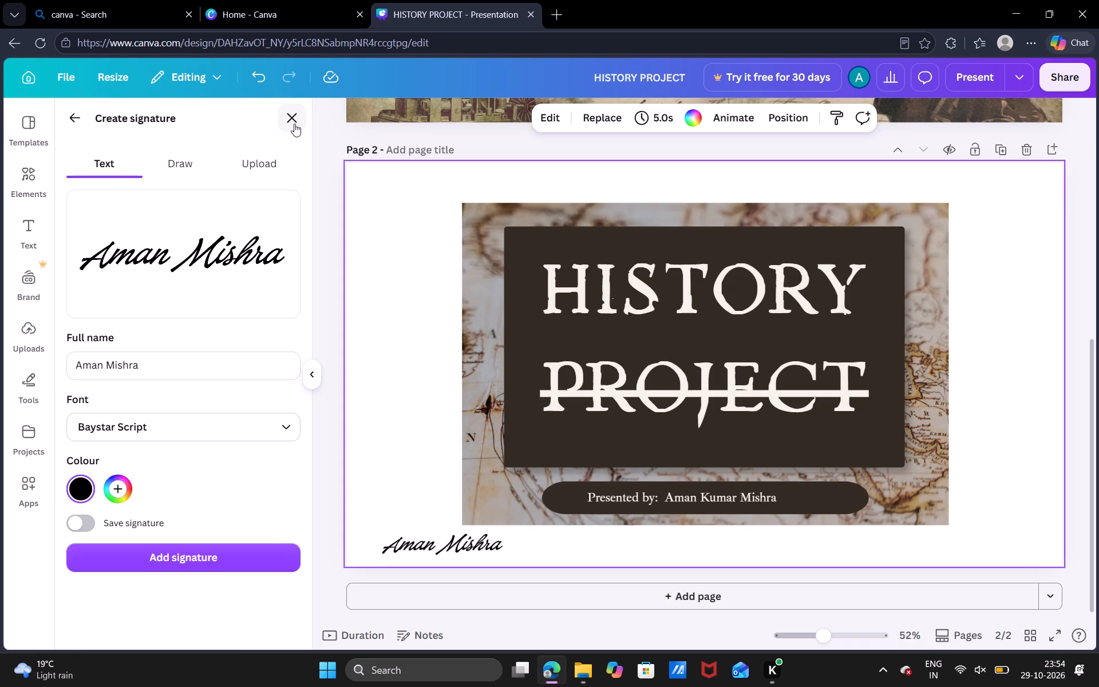
click(294, 124)
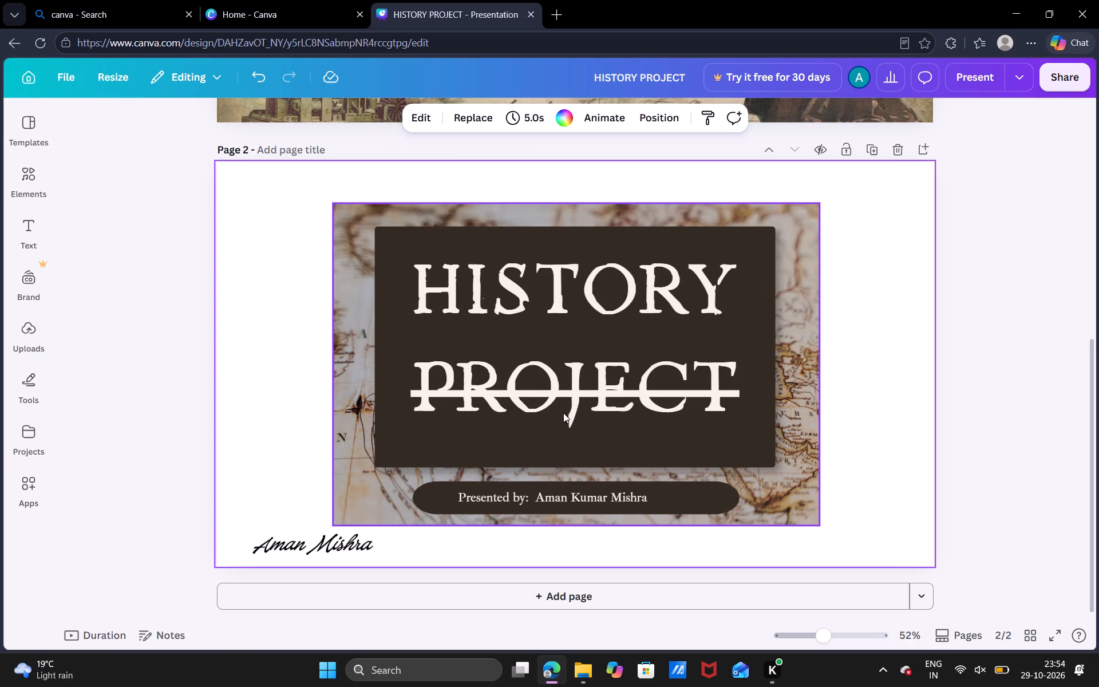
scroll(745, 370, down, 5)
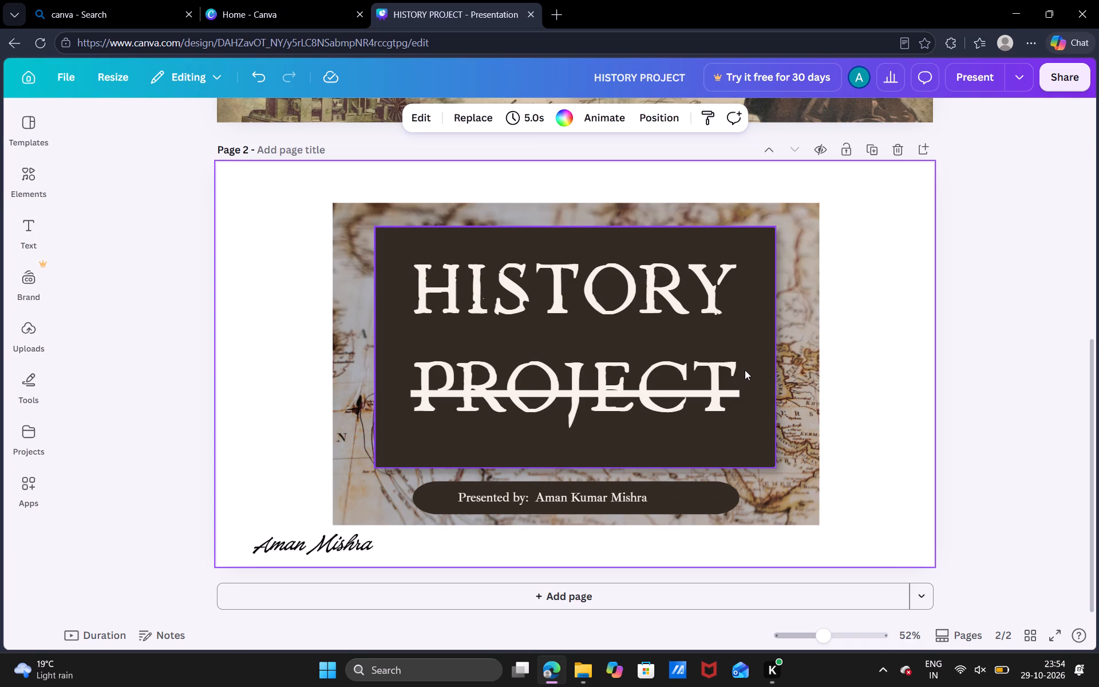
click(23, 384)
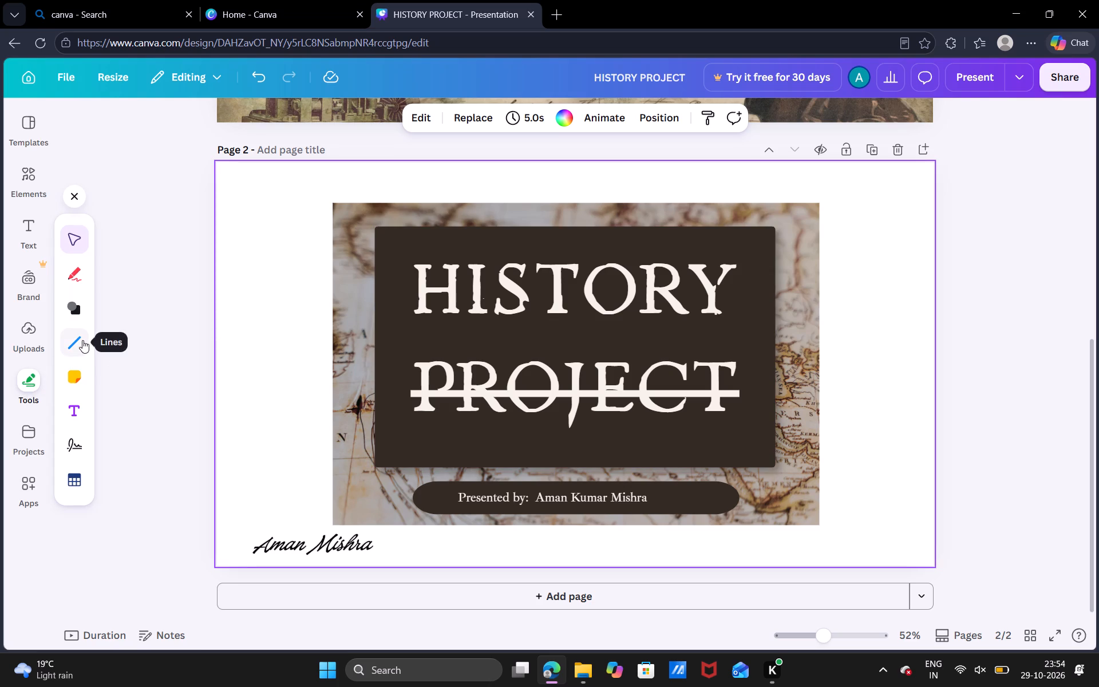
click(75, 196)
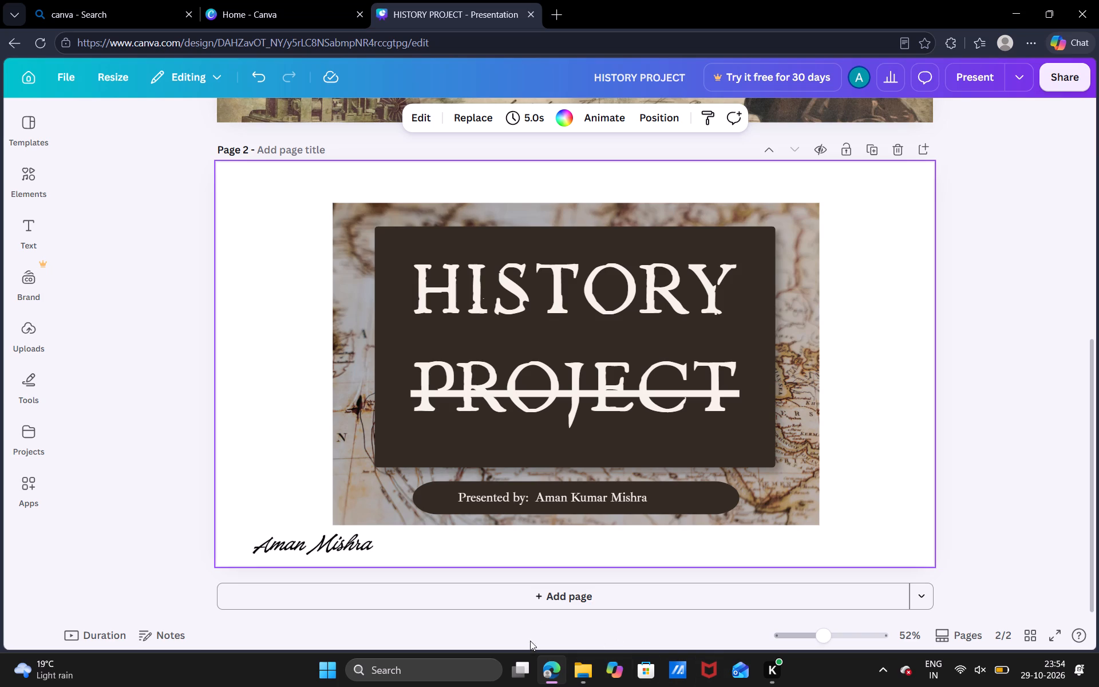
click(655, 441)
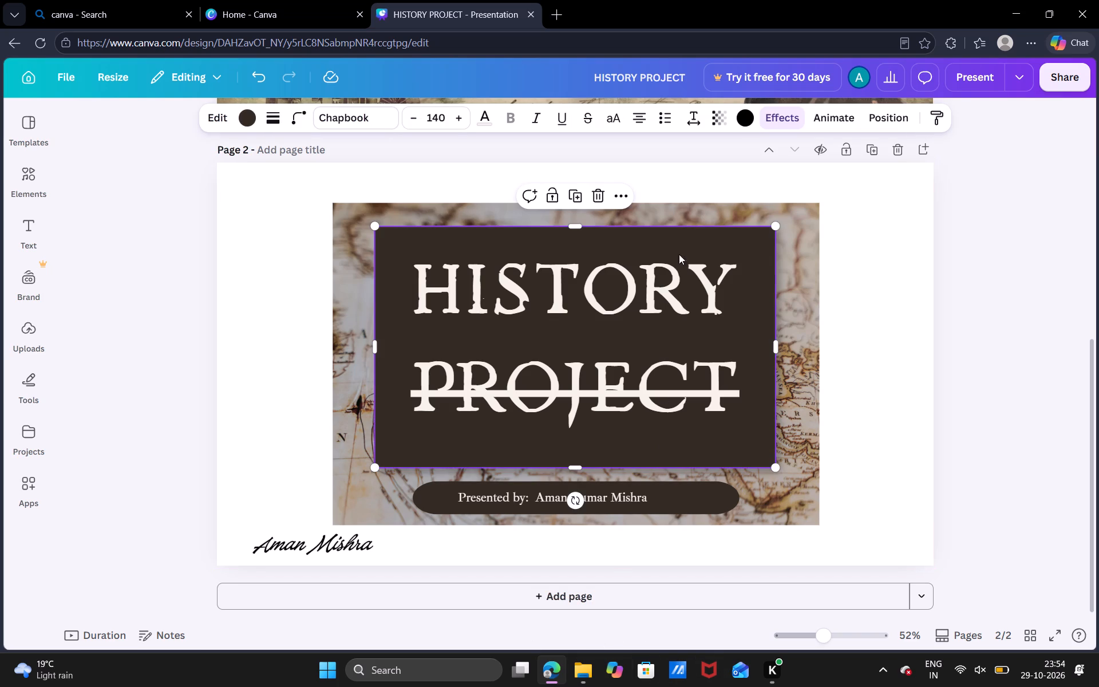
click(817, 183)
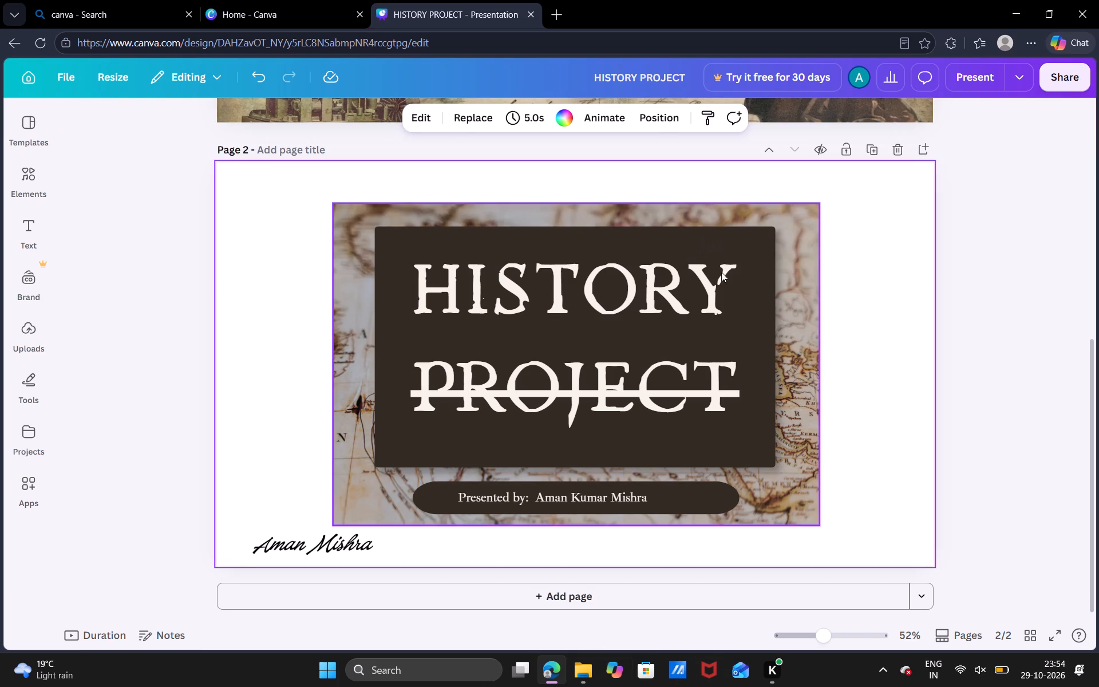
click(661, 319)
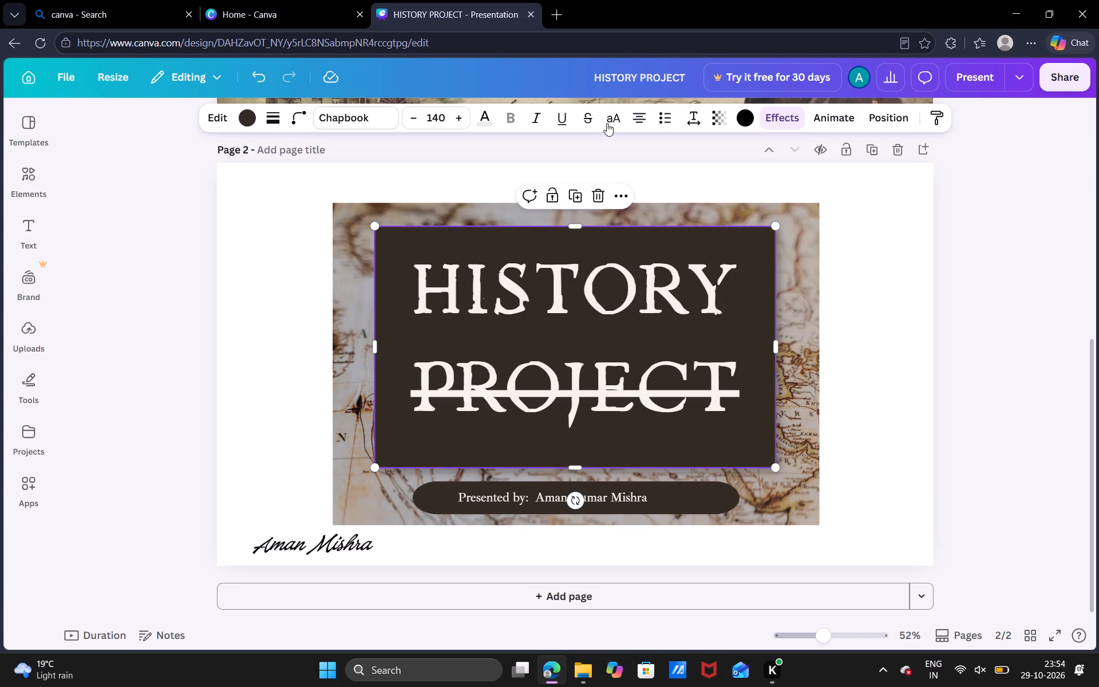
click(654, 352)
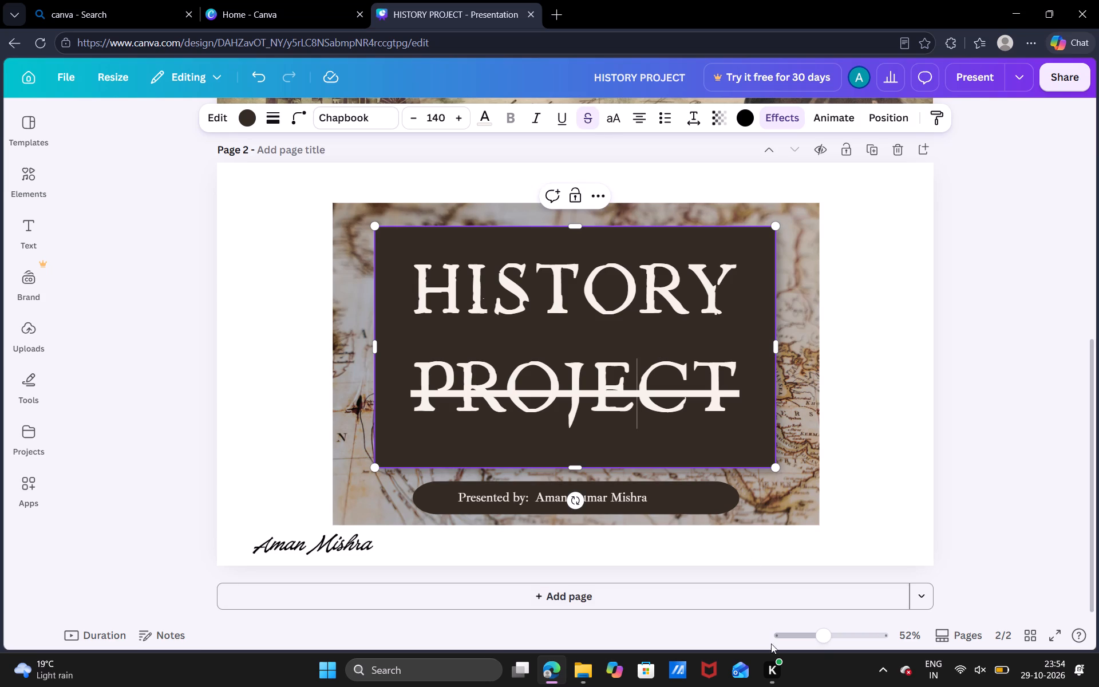